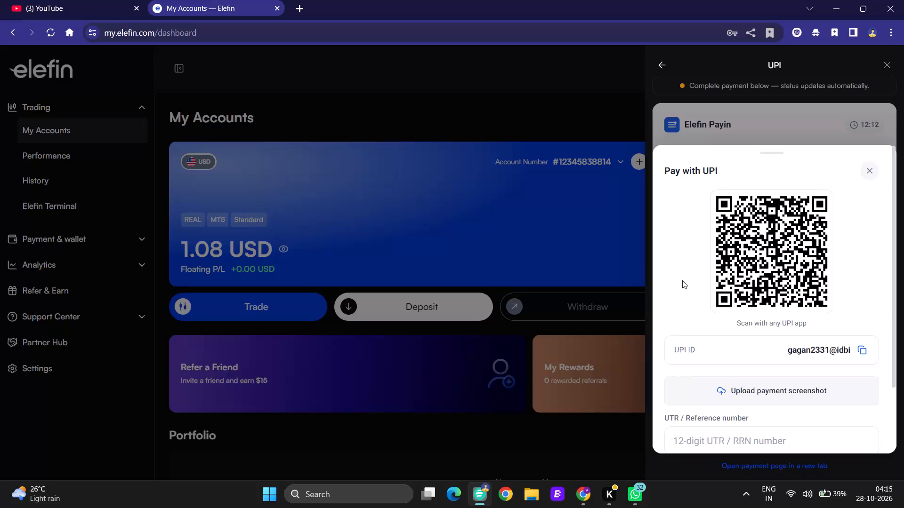
Paste the copied payment reference into the UTR / Reference number field of the UPI payment form.
{"action": "scroll", "coordinate": [763, 348], "scroll_direction": "down", "scroll_amount": 2}
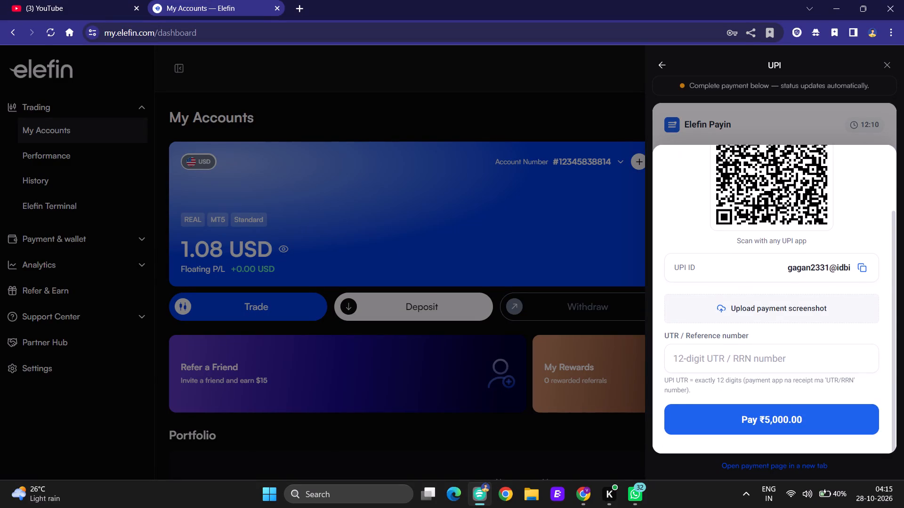
{"action": "left_click", "coordinate": [735, 357]}
{"action": "key", "text": "ctrl+v"}
Upload today's WhatsApp image from the Downloads folder as the payment screenshot.
{"action": "left_click", "coordinate": [723, 312]}
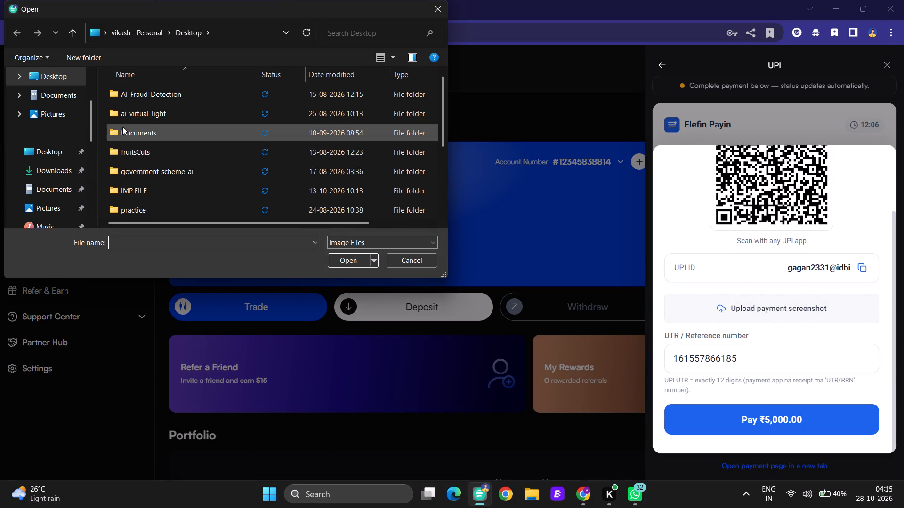
{"action": "scroll", "coordinate": [151, 158], "scroll_direction": "down", "scroll_amount": 3}
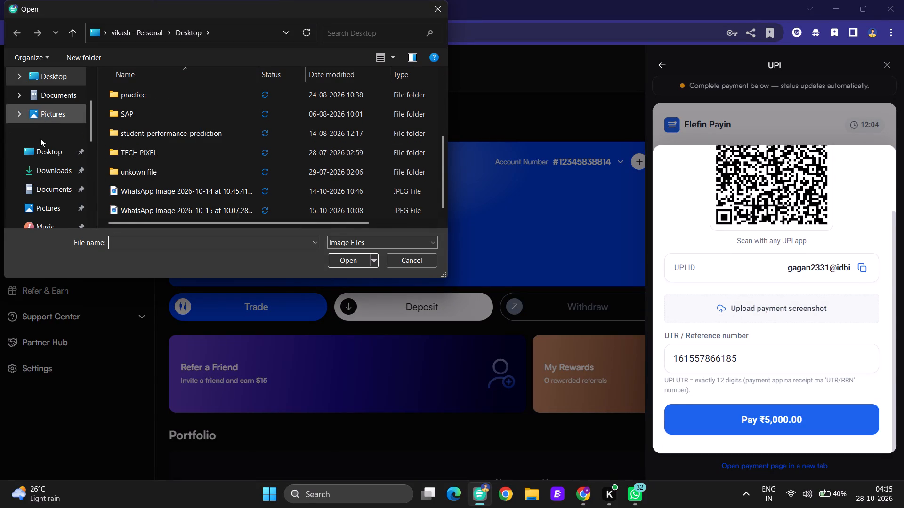
{"action": "left_click", "coordinate": [43, 173]}
{"action": "scroll", "coordinate": [167, 123], "scroll_direction": "down", "scroll_amount": 4}
{"action": "scroll", "coordinate": [175, 166], "scroll_direction": "up", "scroll_amount": 8}
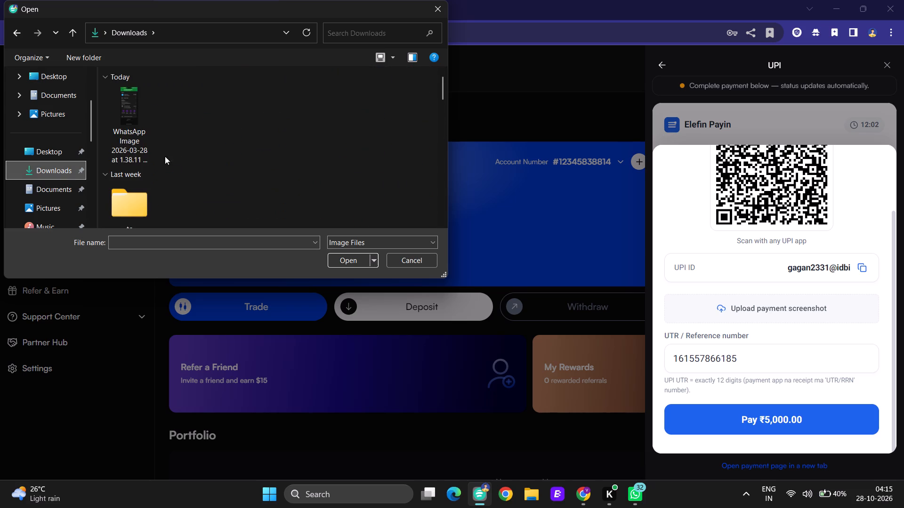
{"action": "left_click", "coordinate": [140, 123]}
{"action": "left_click", "coordinate": [348, 259]}
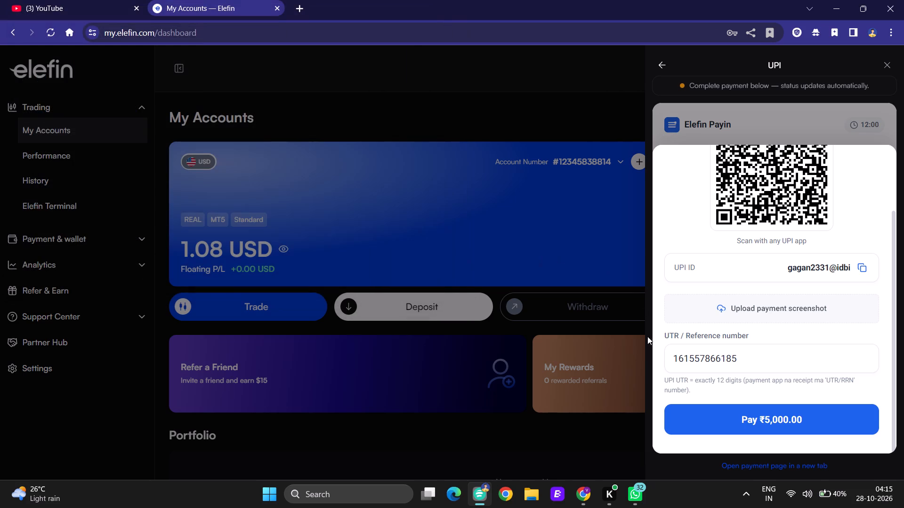
Submit the ₹5,000.00 UPI payment and return to the My Accounts home page.
{"action": "left_click", "coordinate": [710, 418]}
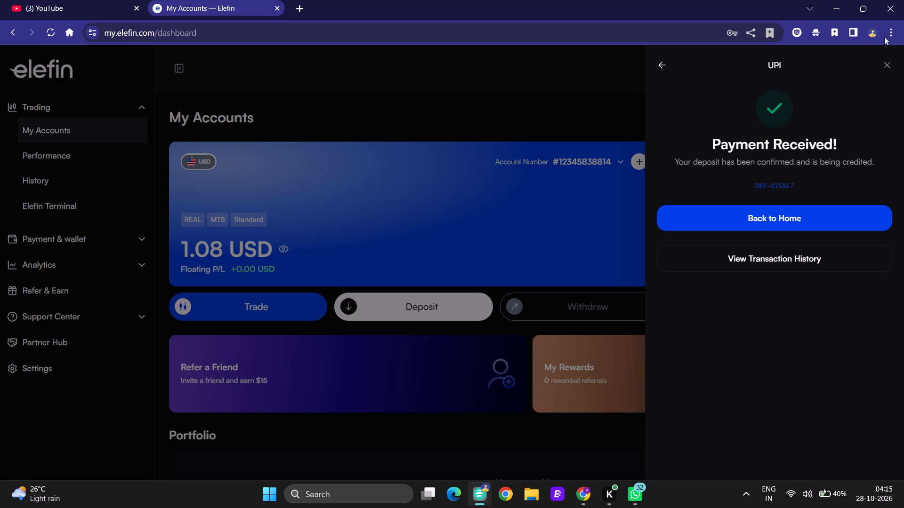
{"action": "left_click", "coordinate": [811, 223]}
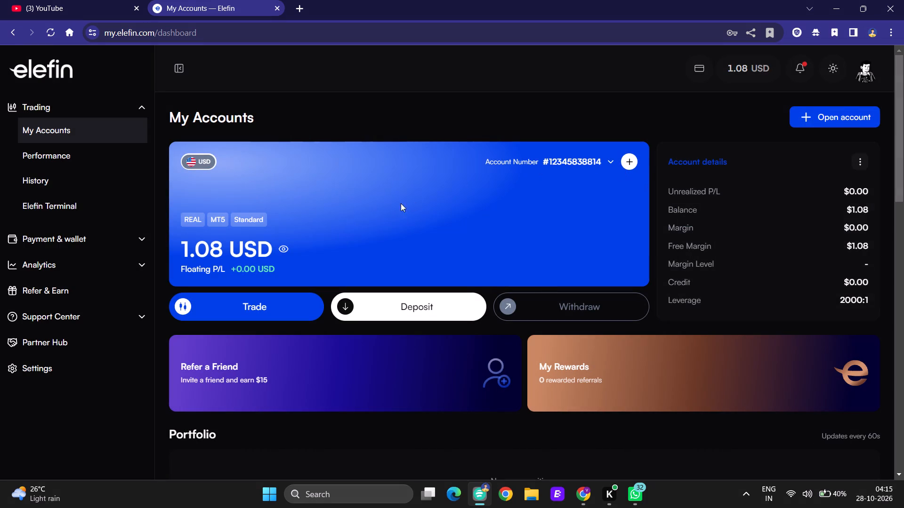
Reload the My Accounts dashboard and check the account balance and portfolio section.
{"action": "left_click", "coordinate": [50, 29]}
{"action": "scroll", "coordinate": [366, 230], "scroll_direction": "down", "scroll_amount": 2}
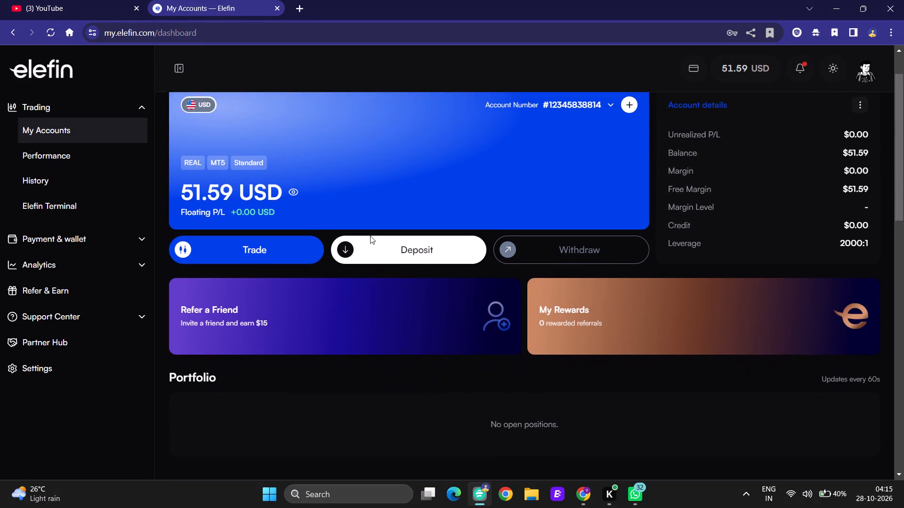
{"action": "scroll", "coordinate": [418, 342], "scroll_direction": "down", "scroll_amount": 2}
{"action": "scroll", "coordinate": [415, 366], "scroll_direction": "up", "scroll_amount": 4}
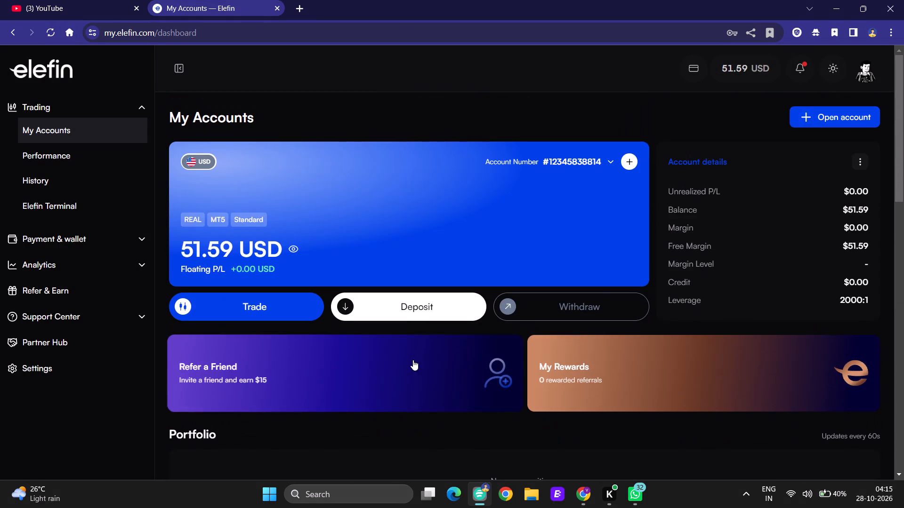
Switch to the browser window with the XAUUSD chart in TradingView.
{"action": "left_click", "coordinate": [589, 491]}
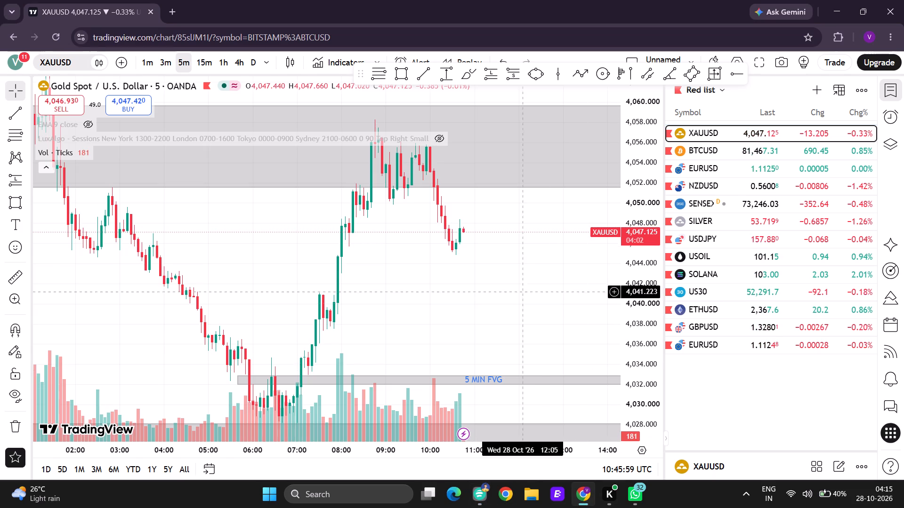
Draw a rectangle over the recent gold swing high, from 08:10 to about 13:50 between prices 4,056.331 and about 4,058.256.
{"action": "scroll", "coordinate": [519, 291], "scroll_direction": "up", "scroll_amount": 2}
{"action": "left_click_drag", "start_coordinate": [363, 303], "coordinate": [371, 343]}
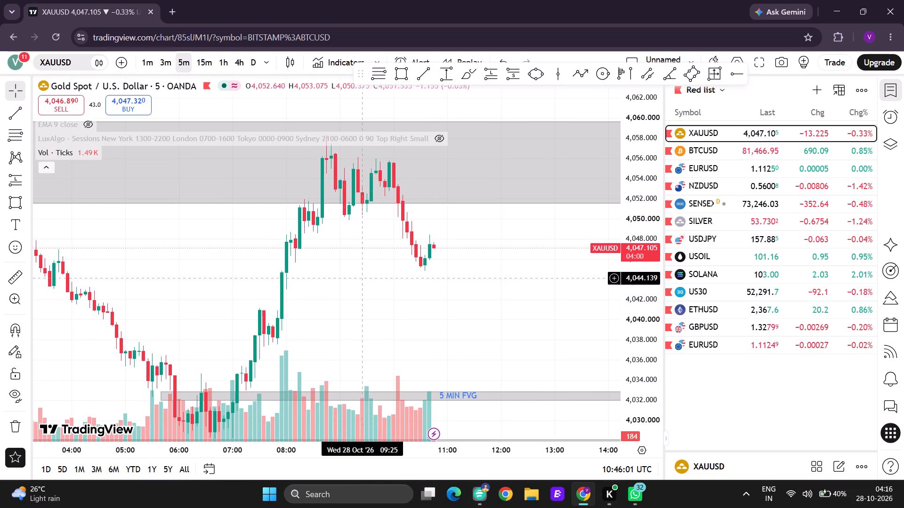
{"action": "left_click_drag", "start_coordinate": [331, 249], "coordinate": [330, 287]}
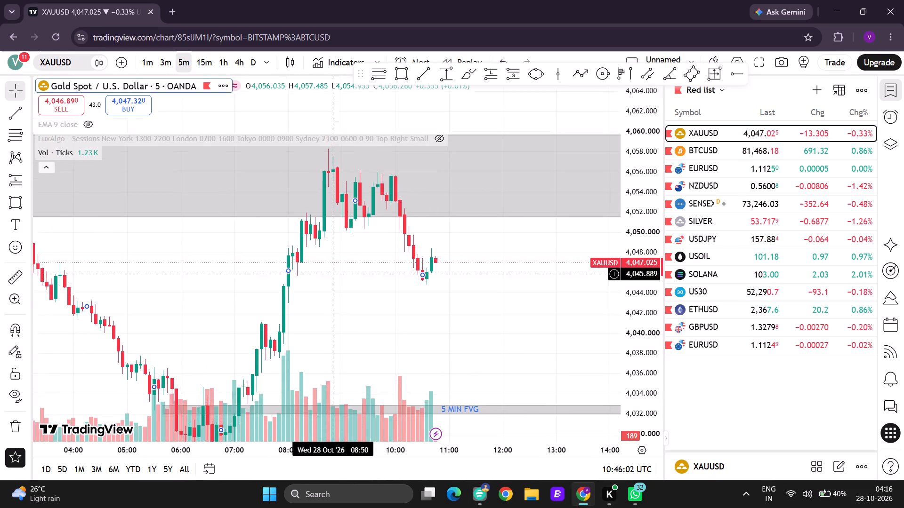
{"action": "left_click_drag", "start_coordinate": [330, 287], "coordinate": [316, 319]}
{"action": "left_click", "coordinate": [394, 72]}
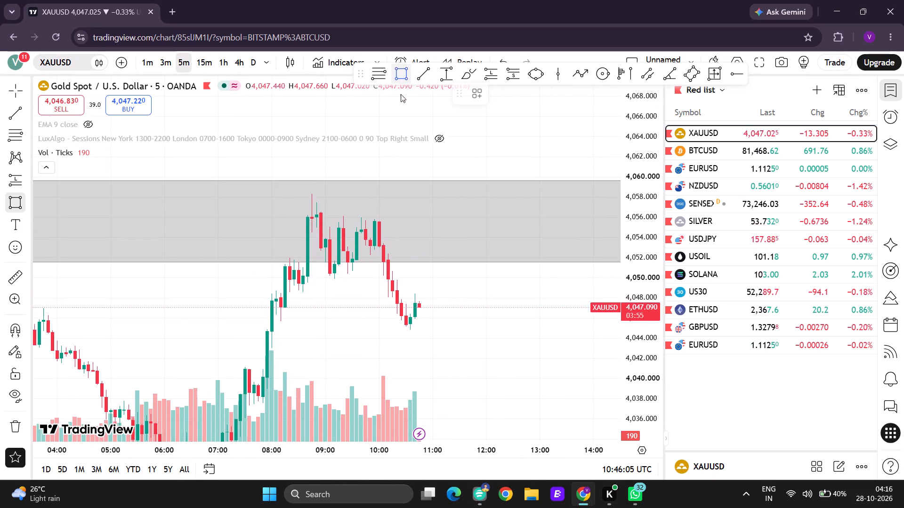
{"action": "left_click", "coordinate": [279, 214]}
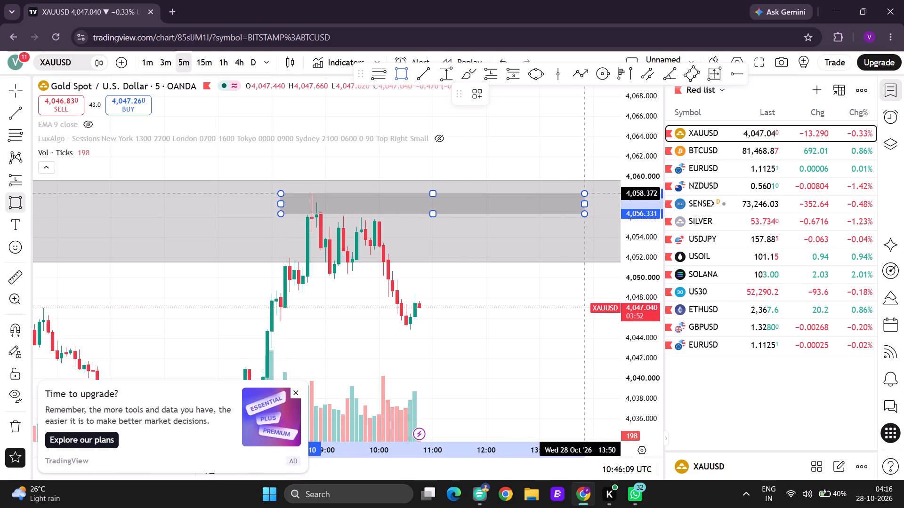
{"action": "left_click", "coordinate": [586, 194]}
{"action": "left_click", "coordinate": [520, 320]}
Extend the new rectangle's later edge forward in time to 28 Oct 15:30.
{"action": "left_click_drag", "start_coordinate": [520, 320], "coordinate": [413, 349]}
{"action": "left_click_drag", "start_coordinate": [496, 225], "coordinate": [587, 226]}
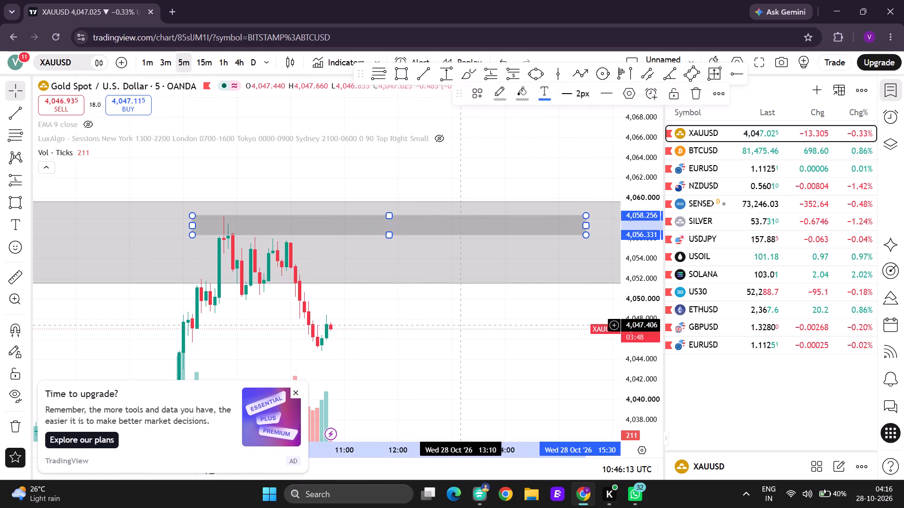
{"action": "left_click", "coordinate": [425, 347]}
Close the upgrade advertisement and extend the new rectangle's earlier edge back to 28 Oct 00:35.
{"action": "left_click_drag", "start_coordinate": [368, 372], "coordinate": [517, 319]}
{"action": "left_click", "coordinate": [292, 390]}
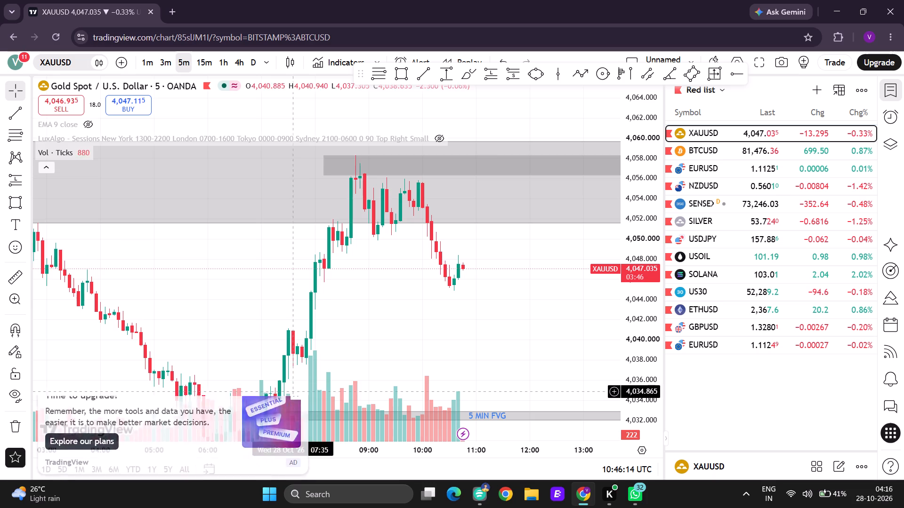
{"action": "scroll", "coordinate": [495, 289], "scroll_direction": "up", "scroll_amount": 2}
{"action": "scroll", "coordinate": [390, 323], "scroll_direction": "down", "scroll_amount": 3}
{"action": "scroll", "coordinate": [435, 332], "scroll_direction": "up", "scroll_amount": 2}
{"action": "left_click_drag", "start_coordinate": [392, 329], "coordinate": [533, 407]}
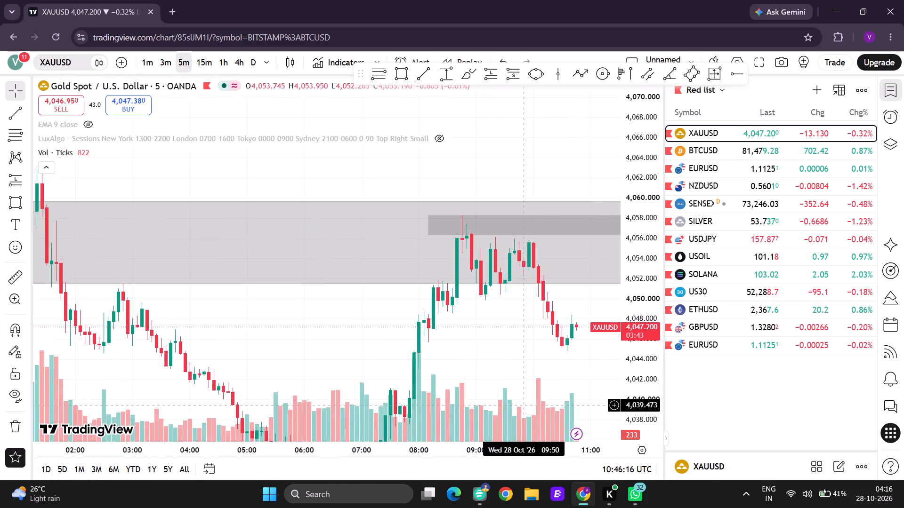
{"action": "left_click_drag", "start_coordinate": [533, 407], "coordinate": [550, 410]}
{"action": "left_click_drag", "start_coordinate": [271, 353], "coordinate": [349, 378]}
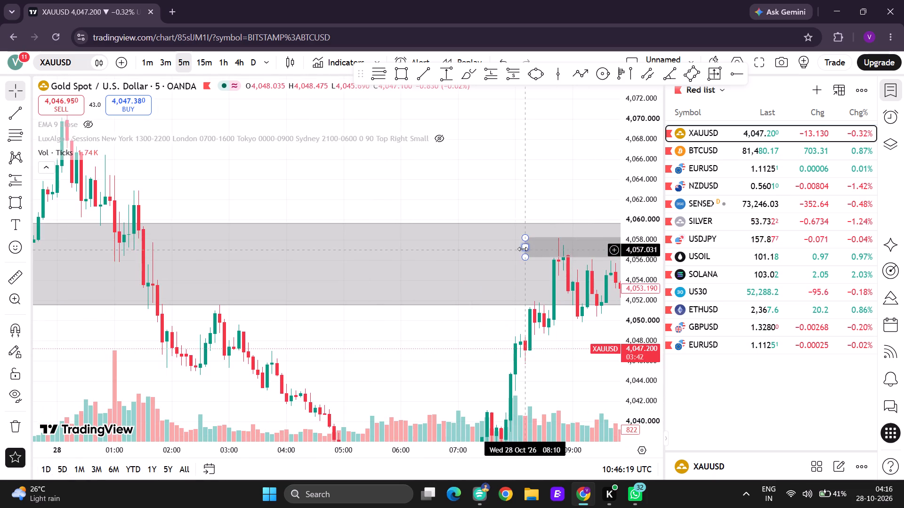
{"action": "left_click_drag", "start_coordinate": [523, 249], "coordinate": [91, 280]}
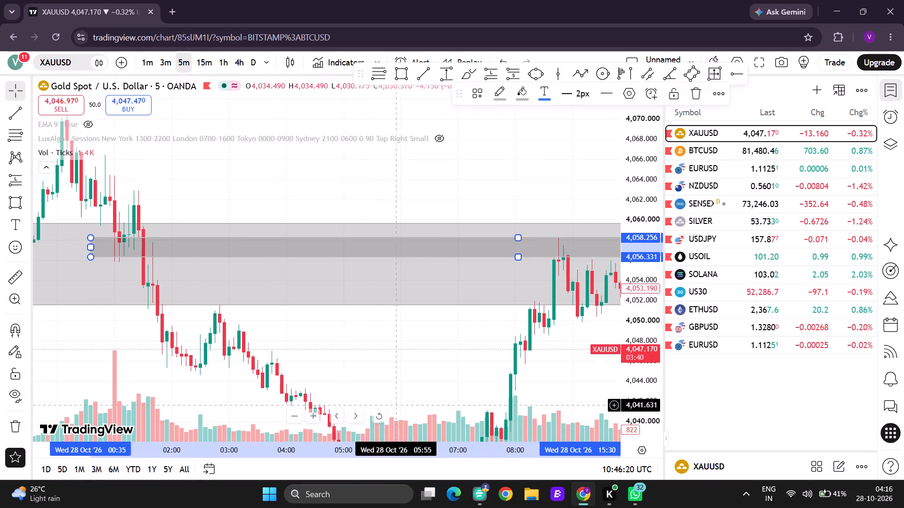
Resize the rectangle by its lower starting corner to 00:20 and a lower price bound of 4,055.397.
{"action": "left_click_drag", "start_coordinate": [89, 260], "coordinate": [88, 260]}
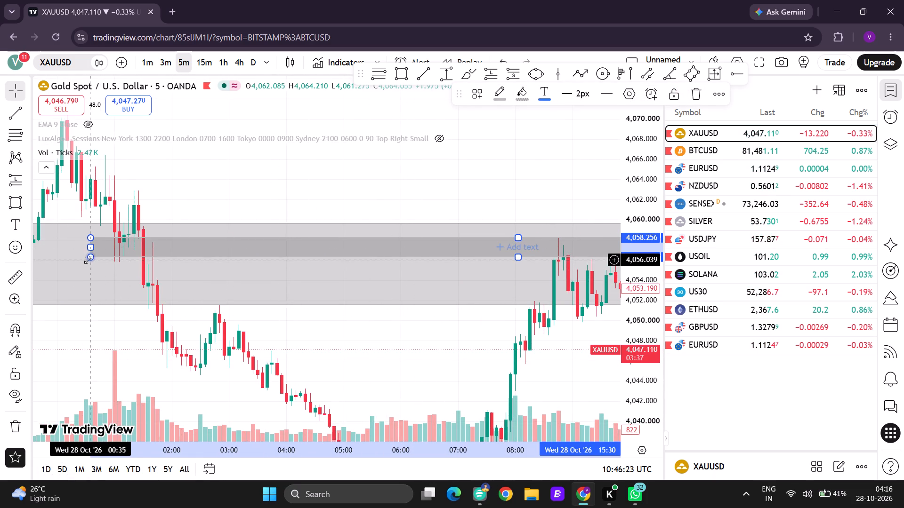
{"action": "left_click_drag", "start_coordinate": [88, 260], "coordinate": [76, 266]}
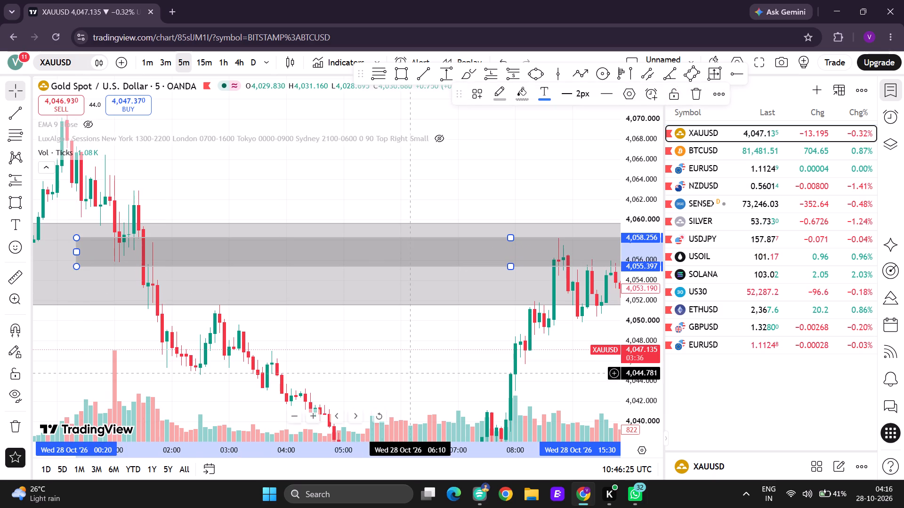
{"action": "left_click", "coordinate": [409, 373]}
Examine the gold price action around the marked zone, switching the chart to the 1-minute timeframe.
{"action": "scroll", "coordinate": [442, 370], "scroll_direction": "down", "scroll_amount": 5}
{"action": "scroll", "coordinate": [470, 348], "scroll_direction": "up", "scroll_amount": 2}
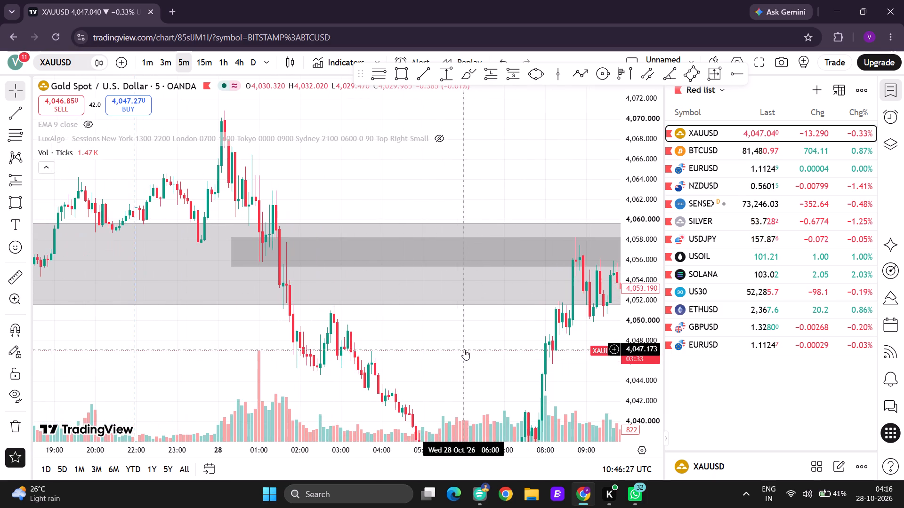
{"action": "left_click_drag", "start_coordinate": [493, 346], "coordinate": [356, 339]}
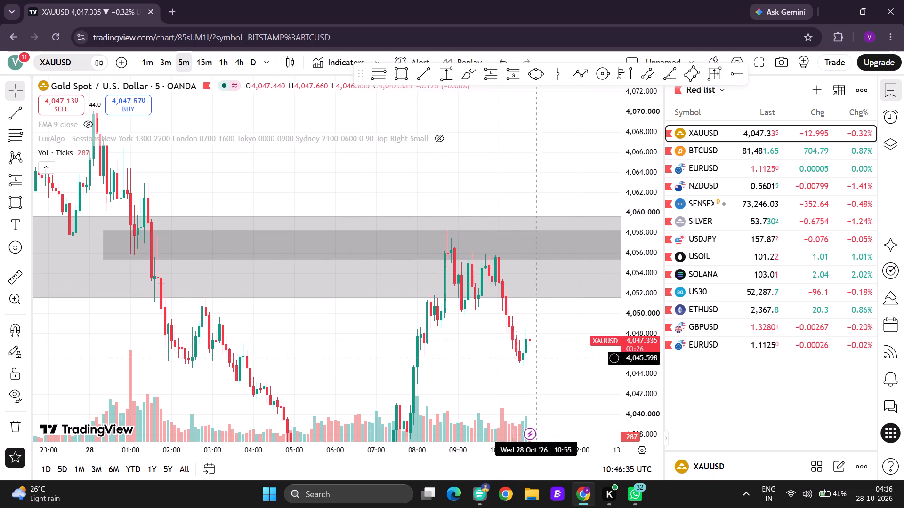
{"action": "left_click_drag", "start_coordinate": [548, 387], "coordinate": [460, 378]}
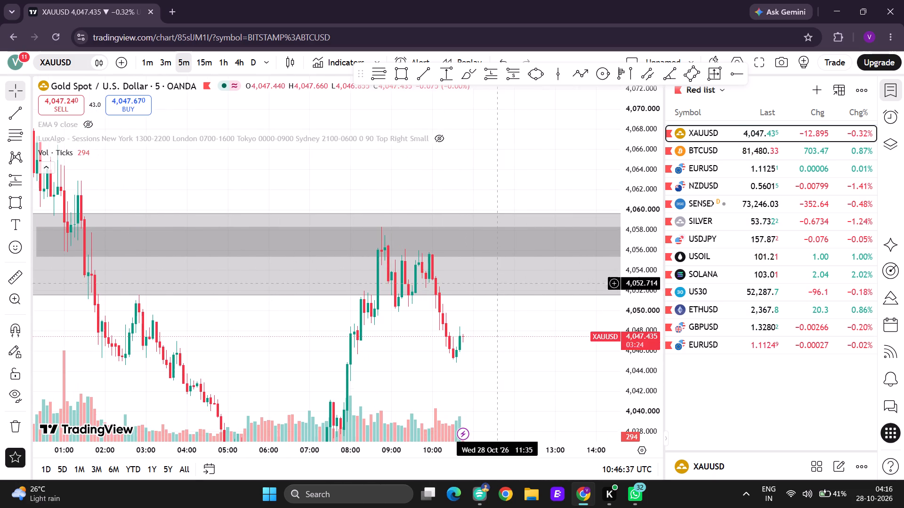
{"action": "scroll", "coordinate": [500, 356], "scroll_direction": "up", "scroll_amount": 2}
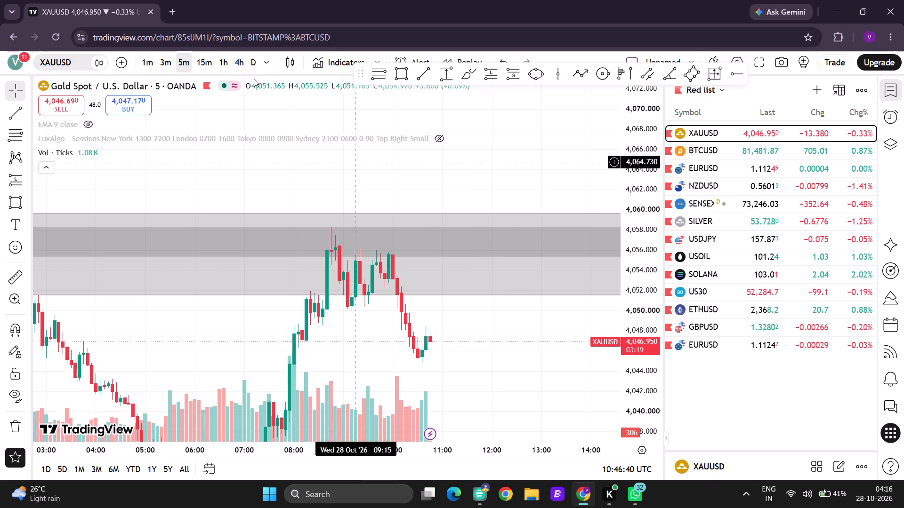
{"action": "left_click", "coordinate": [142, 65]}
{"action": "scroll", "coordinate": [474, 376], "scroll_direction": "down", "scroll_amount": 4}
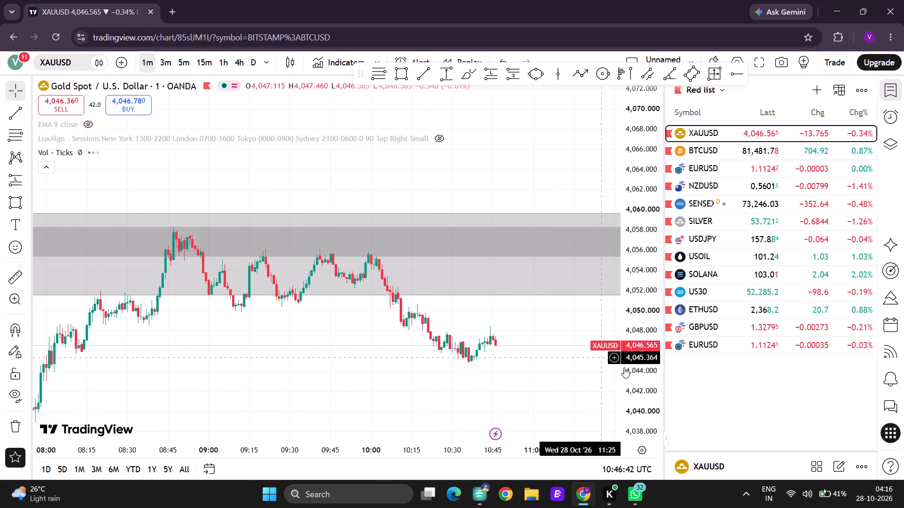
{"action": "left_click_drag", "start_coordinate": [632, 397], "coordinate": [632, 242]}
{"action": "left_click_drag", "start_coordinate": [514, 382], "coordinate": [430, 260]}
{"action": "scroll", "coordinate": [425, 305], "scroll_direction": "up", "scroll_amount": 1}
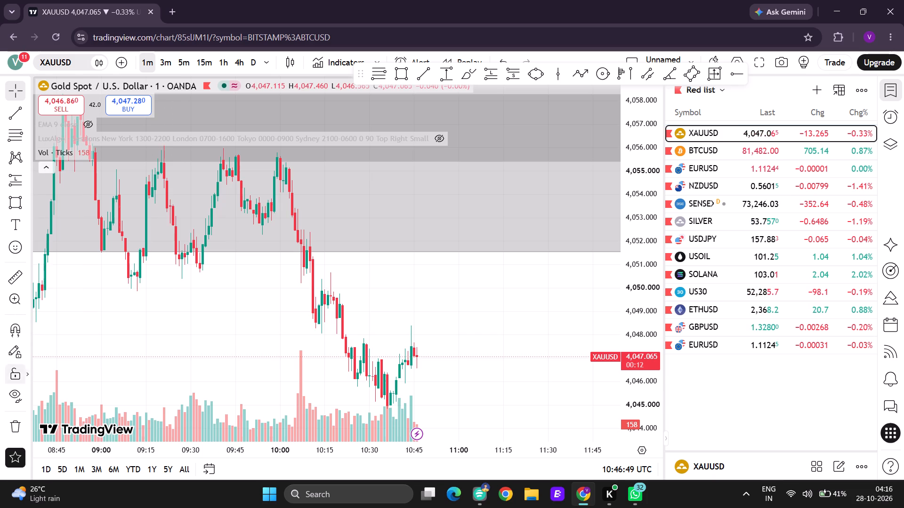
{"action": "left_click_drag", "start_coordinate": [477, 316], "coordinate": [545, 372]}
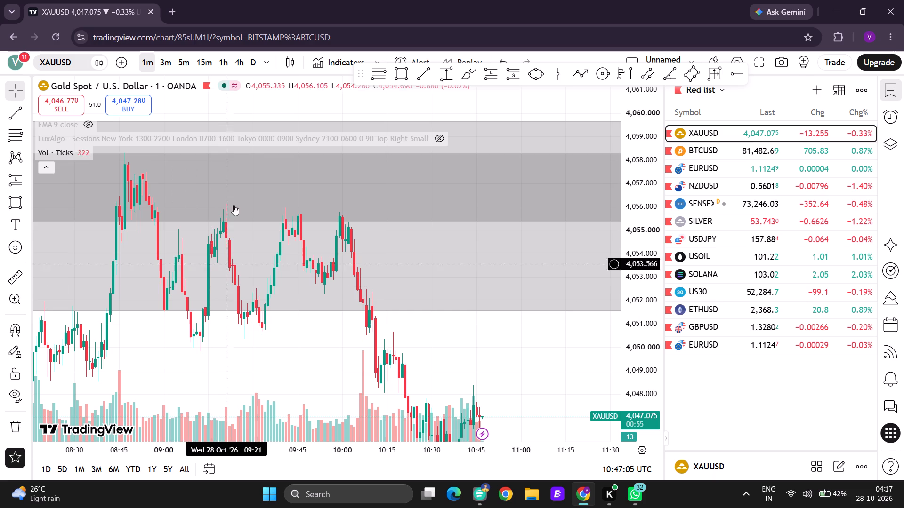
Return the gold chart to the 5-minute timeframe and examine the latest candles below the grey zones.
{"action": "left_click", "coordinate": [191, 67]}
{"action": "scroll", "coordinate": [370, 274], "scroll_direction": "up", "scroll_amount": 5}
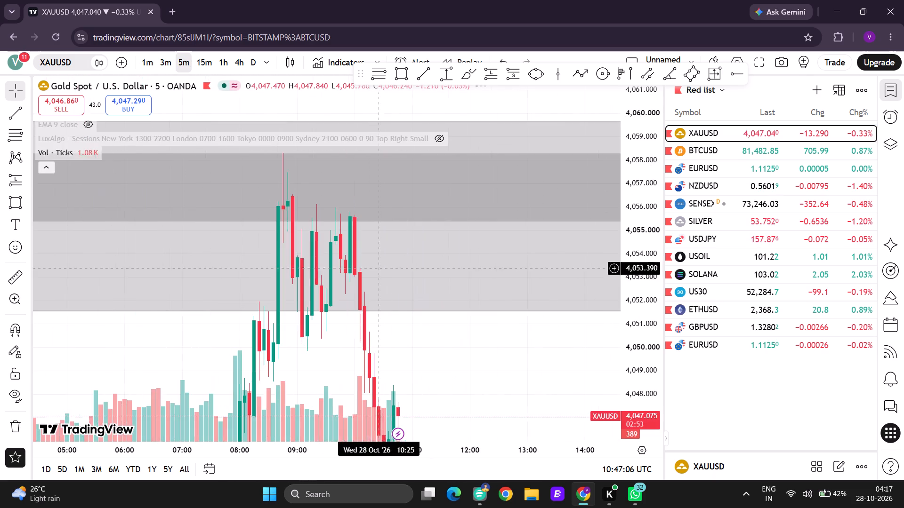
{"action": "left_click_drag", "start_coordinate": [455, 360], "coordinate": [450, 185]}
{"action": "scroll", "coordinate": [464, 277], "scroll_direction": "down", "scroll_amount": 2}
{"action": "left_click_drag", "start_coordinate": [649, 169], "coordinate": [643, 246]}
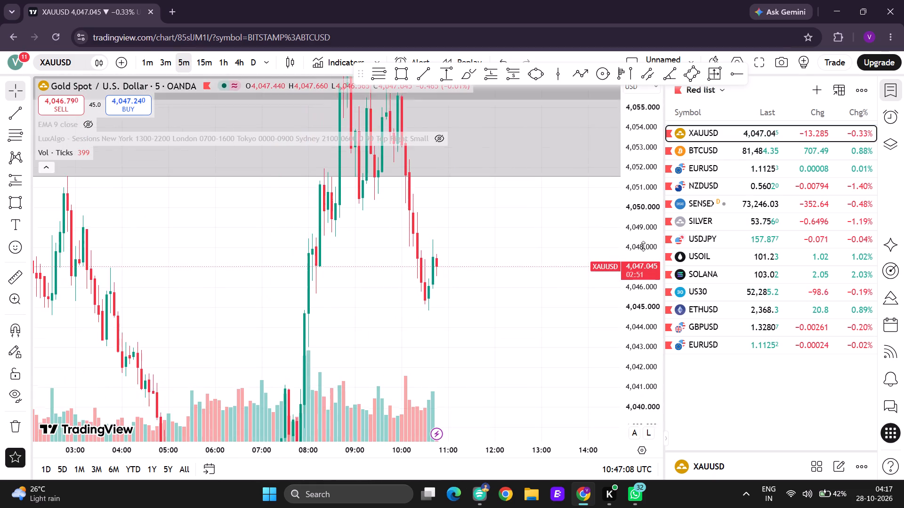
{"action": "left_click_drag", "start_coordinate": [643, 246], "coordinate": [622, 280]}
{"action": "scroll", "coordinate": [454, 312], "scroll_direction": "up", "scroll_amount": 2}
{"action": "left_click_drag", "start_coordinate": [630, 167], "coordinate": [631, 249]}
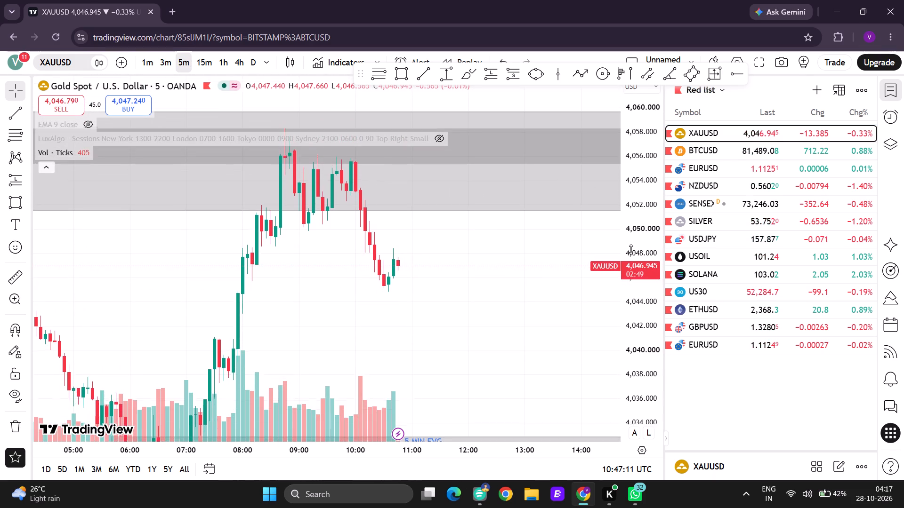
{"action": "left_click_drag", "start_coordinate": [631, 249], "coordinate": [628, 250]}
{"action": "scroll", "coordinate": [490, 287], "scroll_direction": "down", "scroll_amount": 1}
{"action": "left_click_drag", "start_coordinate": [488, 271], "coordinate": [474, 332]}
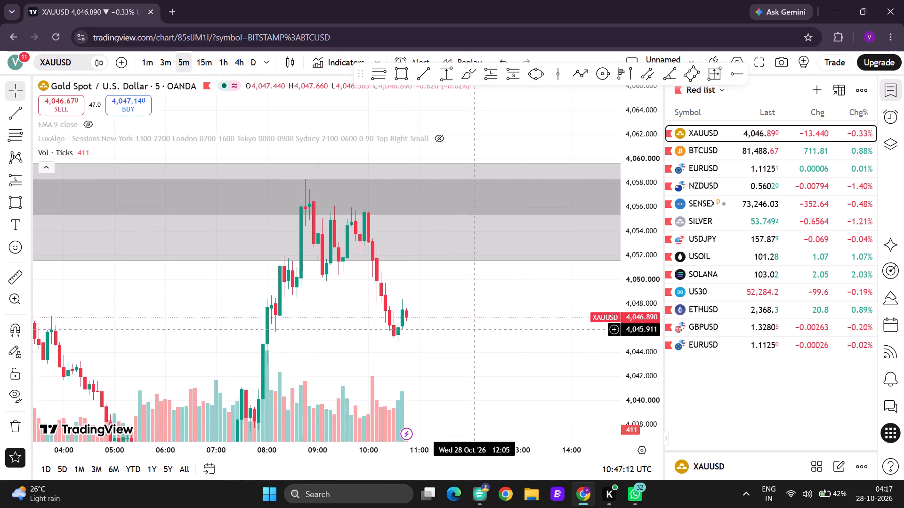
{"action": "left_click_drag", "start_coordinate": [474, 332], "coordinate": [474, 333]}
{"action": "left_click_drag", "start_coordinate": [474, 320], "coordinate": [471, 330]}
{"action": "left_click_drag", "start_coordinate": [464, 318], "coordinate": [466, 331]}
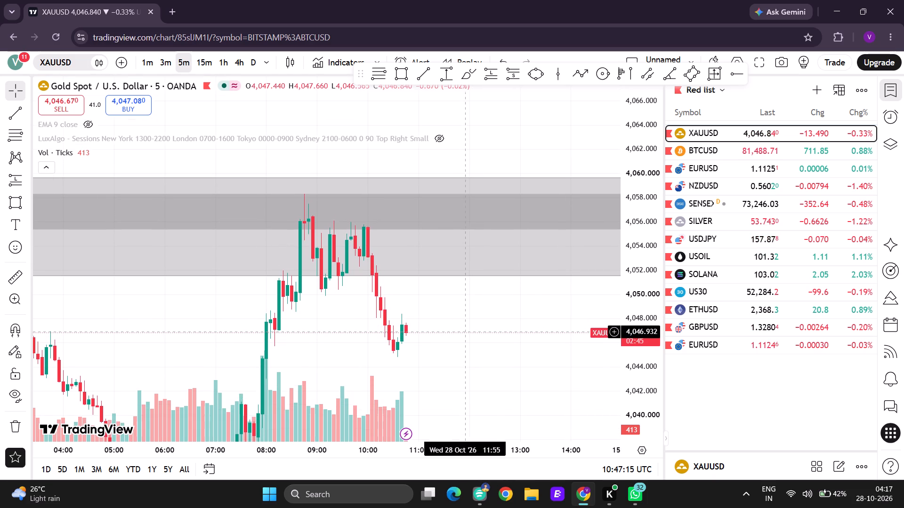
{"action": "left_click_drag", "start_coordinate": [466, 331], "coordinate": [464, 286]}
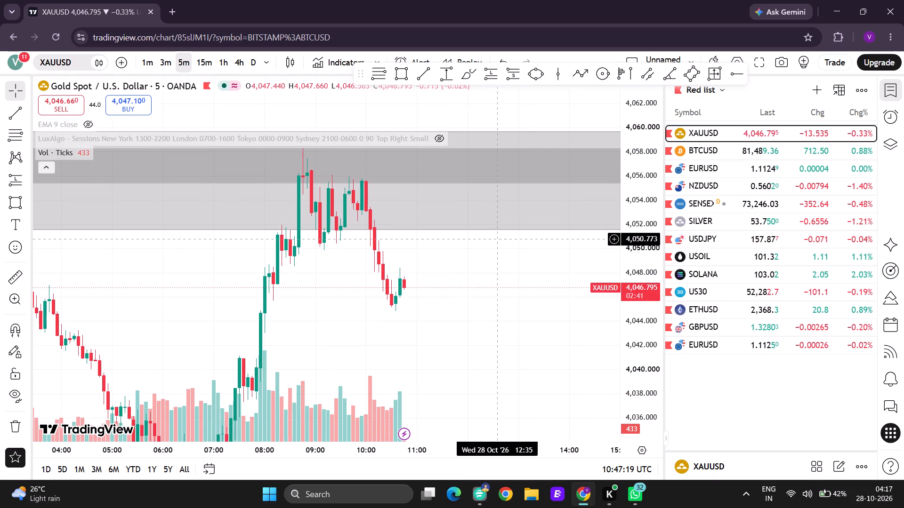
Switch the gold chart to the 1-minute timeframe and examine the most recent candles.
{"action": "left_click", "coordinate": [151, 62]}
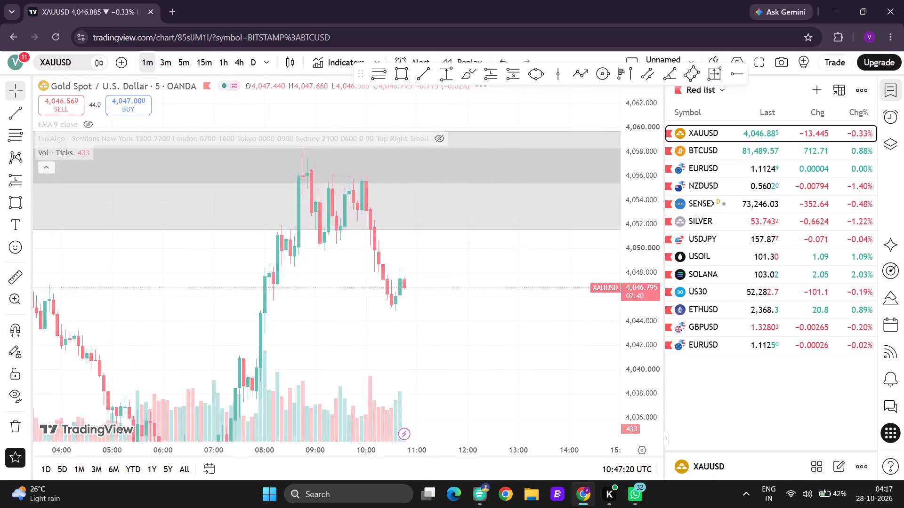
{"action": "scroll", "coordinate": [421, 314], "scroll_direction": "down", "scroll_amount": 6}
{"action": "left_click_drag", "start_coordinate": [645, 344], "coordinate": [620, 186]}
{"action": "scroll", "coordinate": [564, 243], "scroll_direction": "up", "scroll_amount": 4}
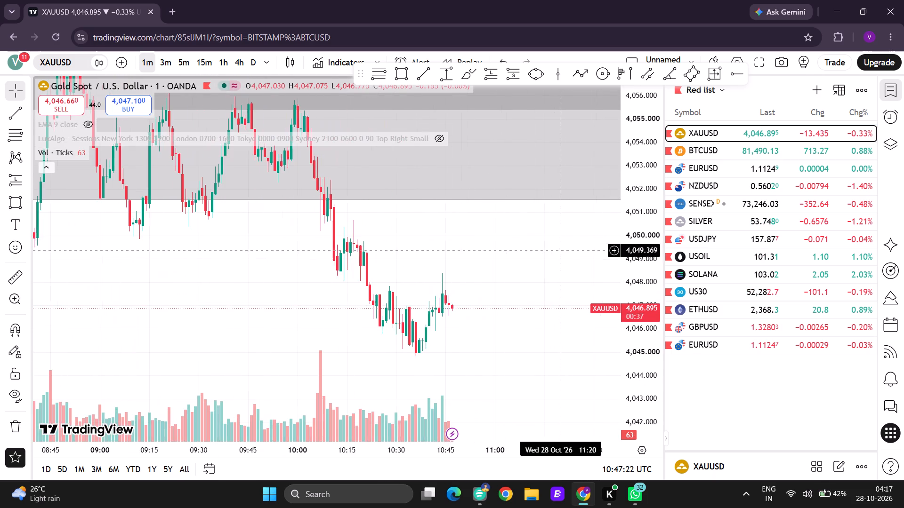
{"action": "left_click_drag", "start_coordinate": [488, 280], "coordinate": [468, 200]}
{"action": "scroll", "coordinate": [434, 300], "scroll_direction": "down", "scroll_amount": 2}
{"action": "scroll", "coordinate": [437, 300], "scroll_direction": "up", "scroll_amount": 2}
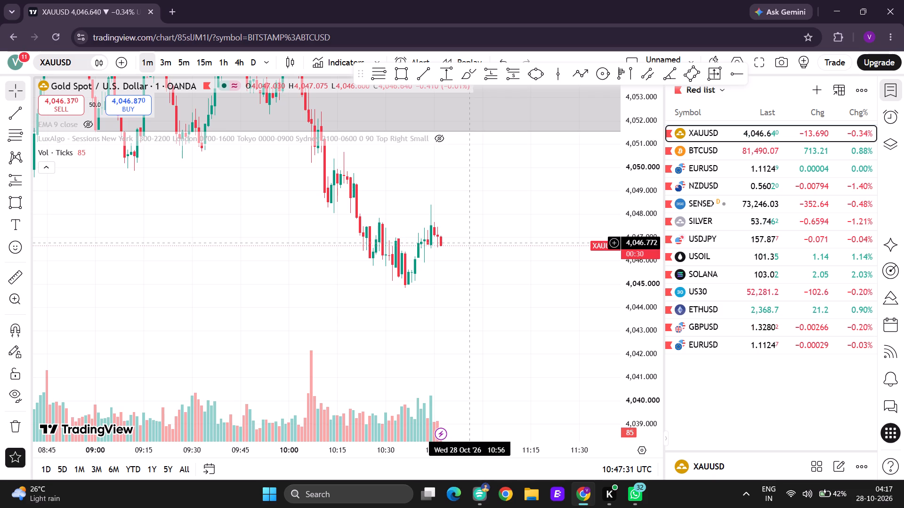
Switch the gold chart back to the 5-minute timeframe and examine the drop from the marked zone.
{"action": "left_click", "coordinate": [190, 64]}
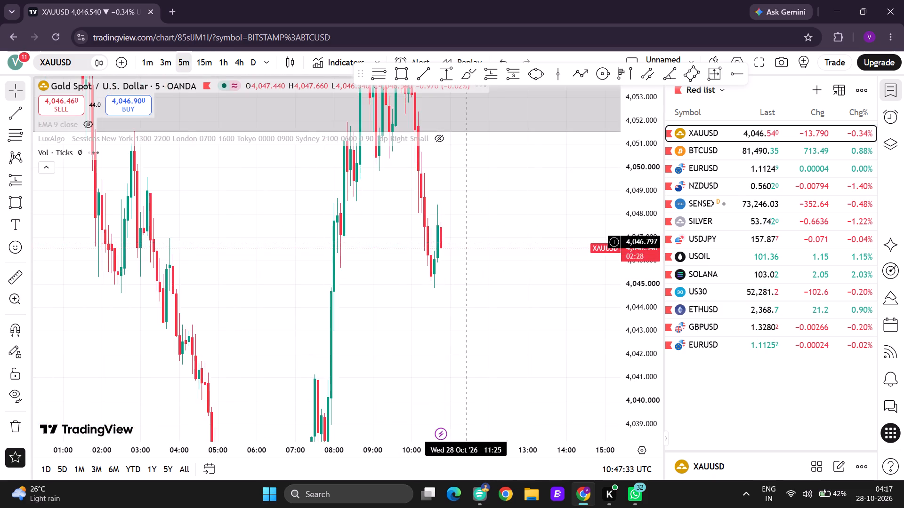
{"action": "scroll", "coordinate": [479, 240], "scroll_direction": "up", "scroll_amount": 4}
{"action": "left_click_drag", "start_coordinate": [641, 143], "coordinate": [611, 262]}
{"action": "scroll", "coordinate": [453, 330], "scroll_direction": "down", "scroll_amount": 2}
{"action": "left_click_drag", "start_coordinate": [453, 343], "coordinate": [476, 313]}
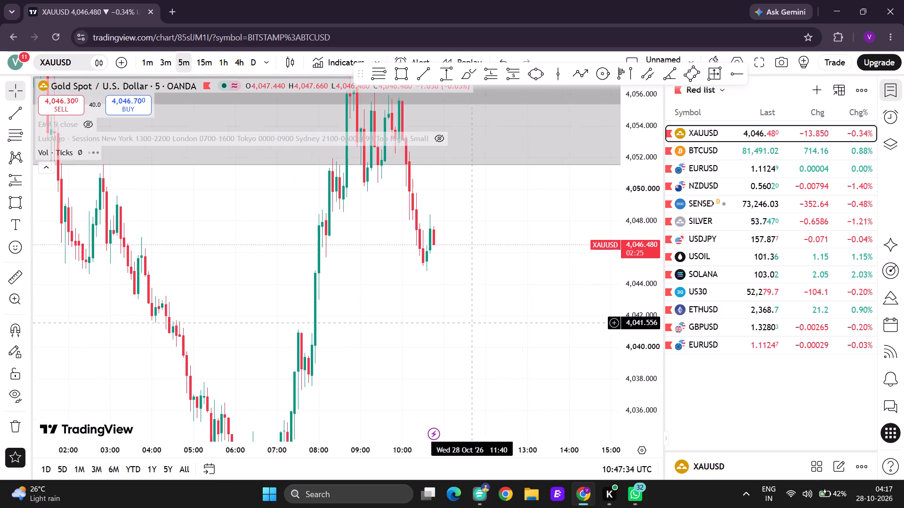
{"action": "left_click_drag", "start_coordinate": [476, 313], "coordinate": [477, 308]}
{"action": "scroll", "coordinate": [477, 308], "scroll_direction": "up", "scroll_amount": 1}
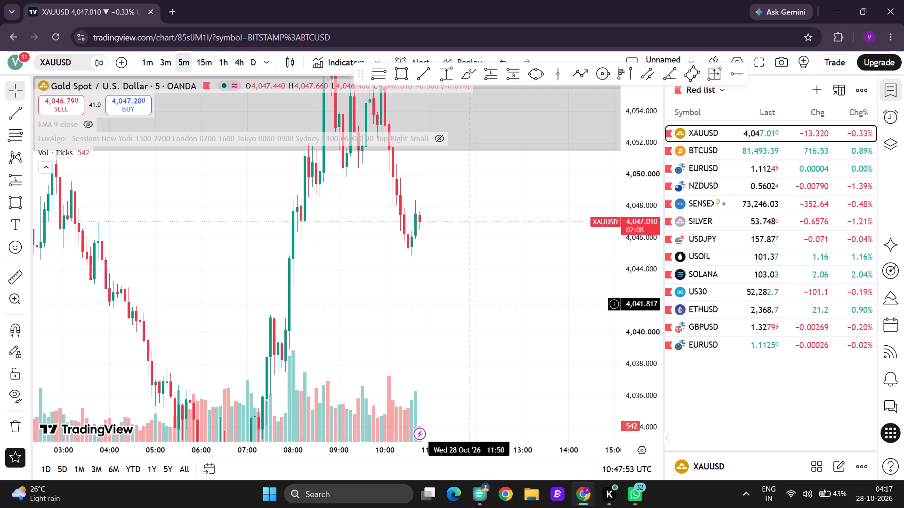
Switch to the JioSphere browser and load the YouTube home page.
{"action": "left_click", "coordinate": [467, 497]}
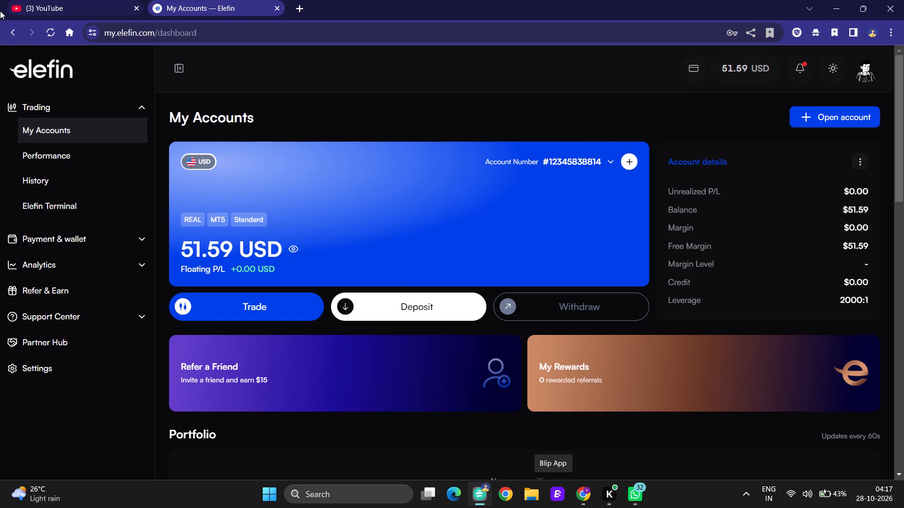
{"action": "left_click", "coordinate": [44, 6]}
{"action": "left_click", "coordinate": [79, 62]}
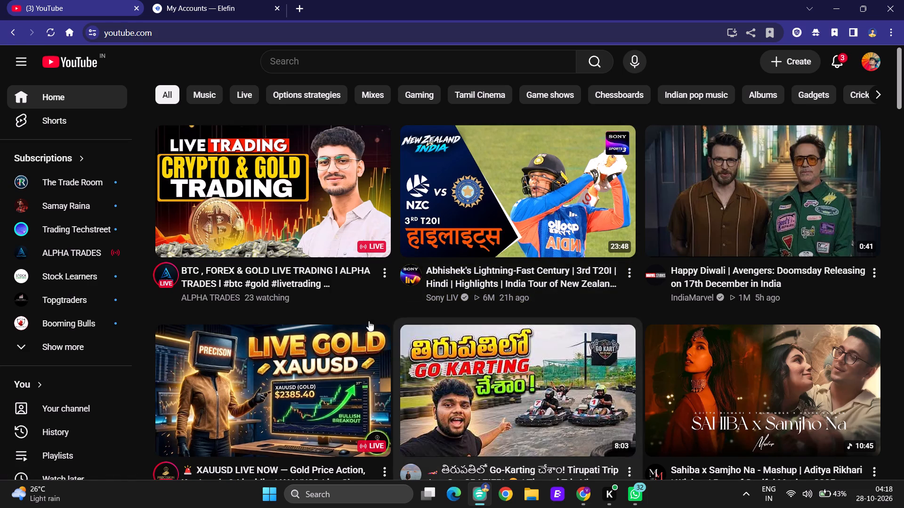
Browse the recommended videos, live streams and Shorts on the YouTube home feed for something to watch.
{"action": "scroll", "coordinate": [363, 265], "scroll_direction": "down", "scroll_amount": 1}
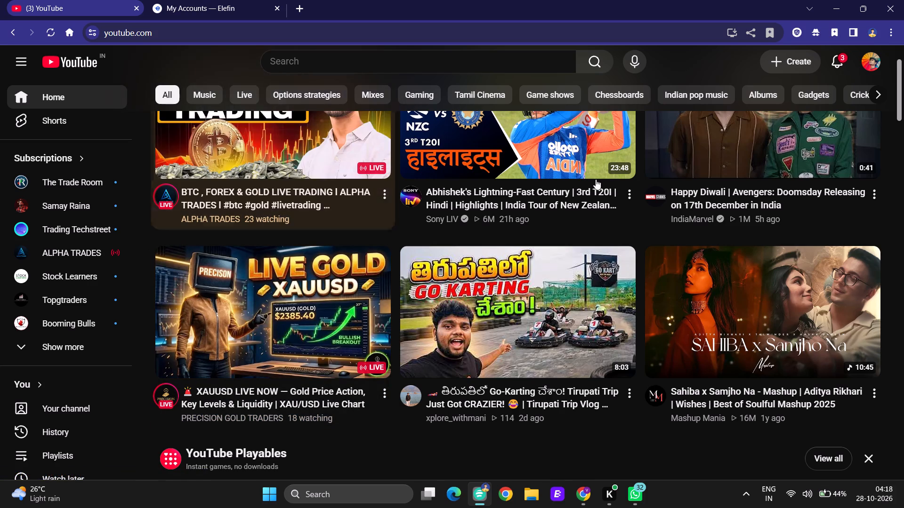
{"action": "scroll", "coordinate": [595, 273], "scroll_direction": "down", "scroll_amount": 2}
{"action": "scroll", "coordinate": [586, 353], "scroll_direction": "down", "scroll_amount": 1}
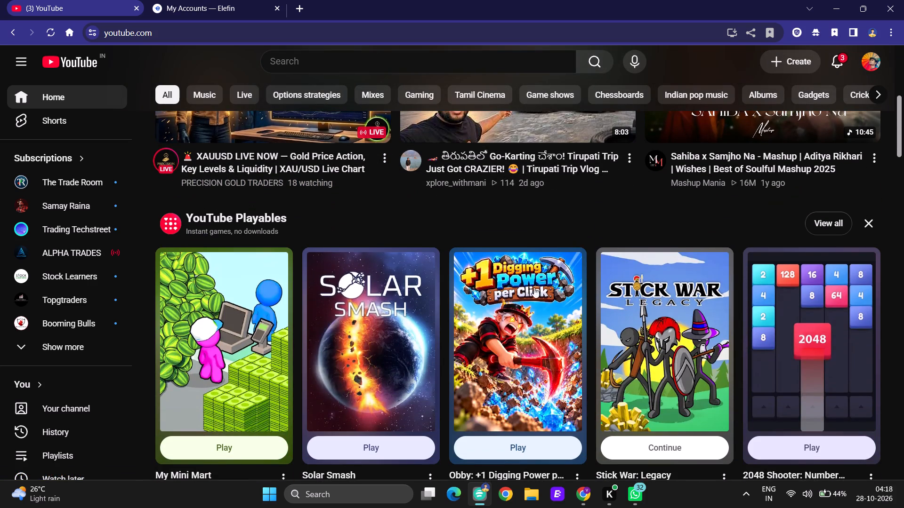
{"action": "scroll", "coordinate": [423, 144], "scroll_direction": "down", "scroll_amount": 2}
{"action": "scroll", "coordinate": [217, 308], "scroll_direction": "down", "scroll_amount": 1}
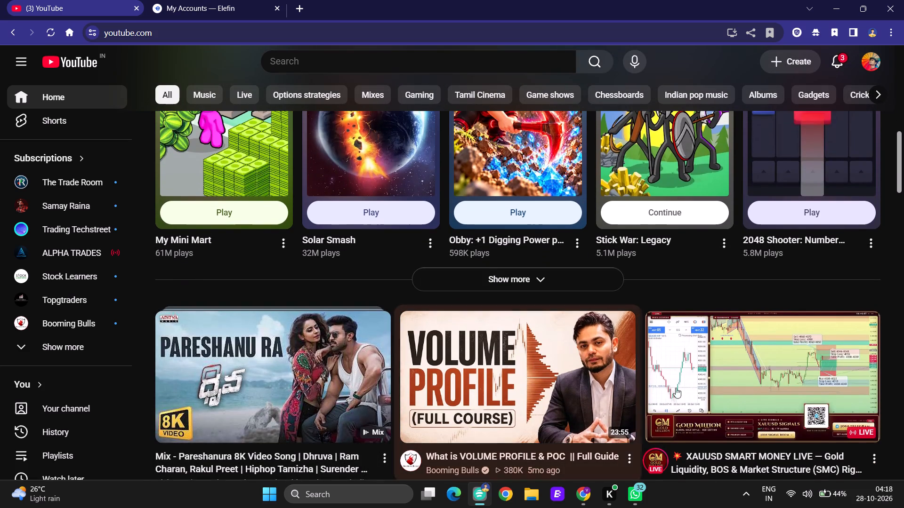
{"action": "scroll", "coordinate": [783, 398], "scroll_direction": "down", "scroll_amount": 1}
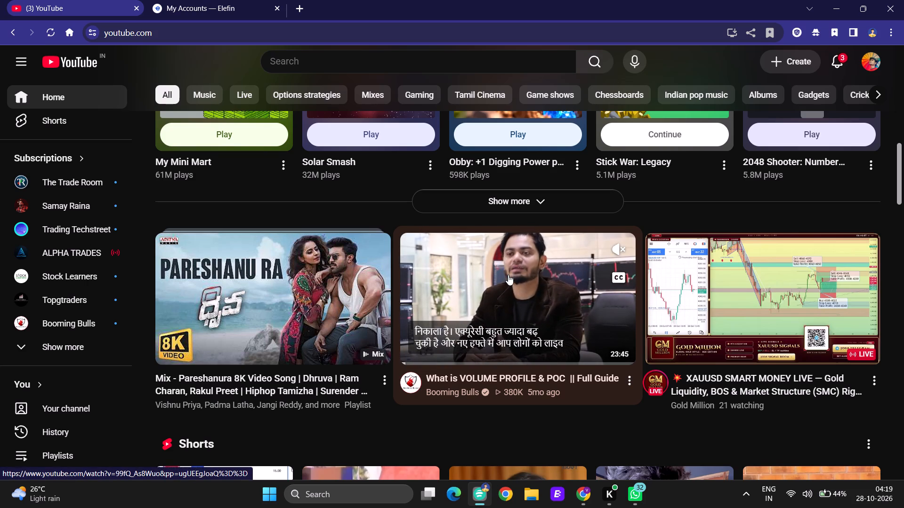
{"action": "scroll", "coordinate": [507, 275], "scroll_direction": "down", "scroll_amount": 4}
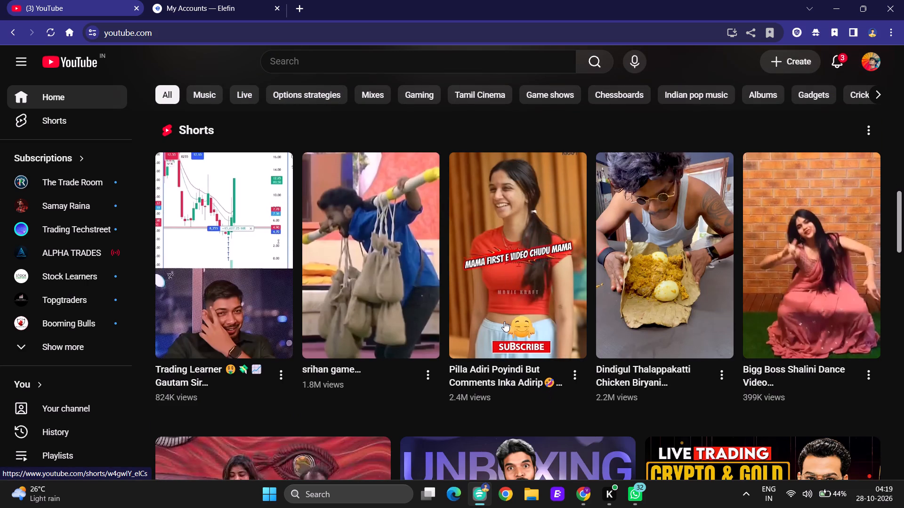
{"action": "scroll", "coordinate": [504, 321], "scroll_direction": "down", "scroll_amount": 1}
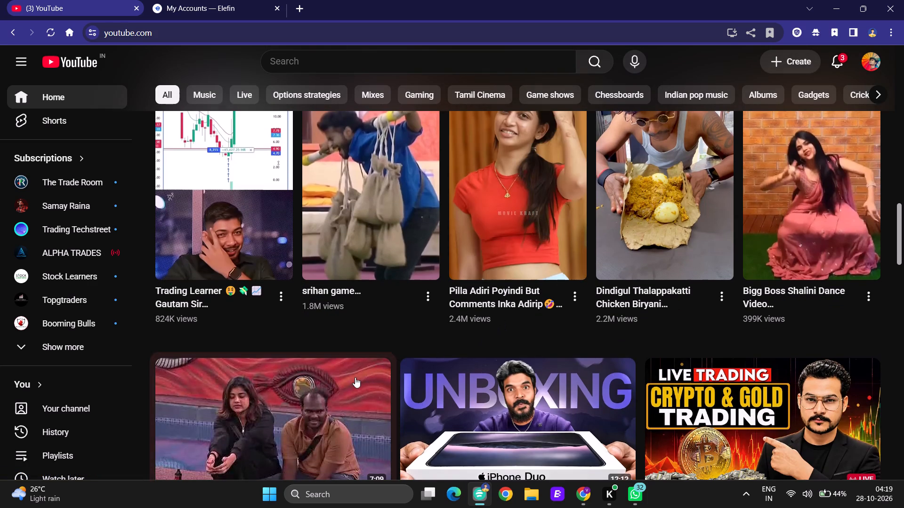
{"action": "scroll", "coordinate": [321, 377], "scroll_direction": "up", "scroll_amount": 1}
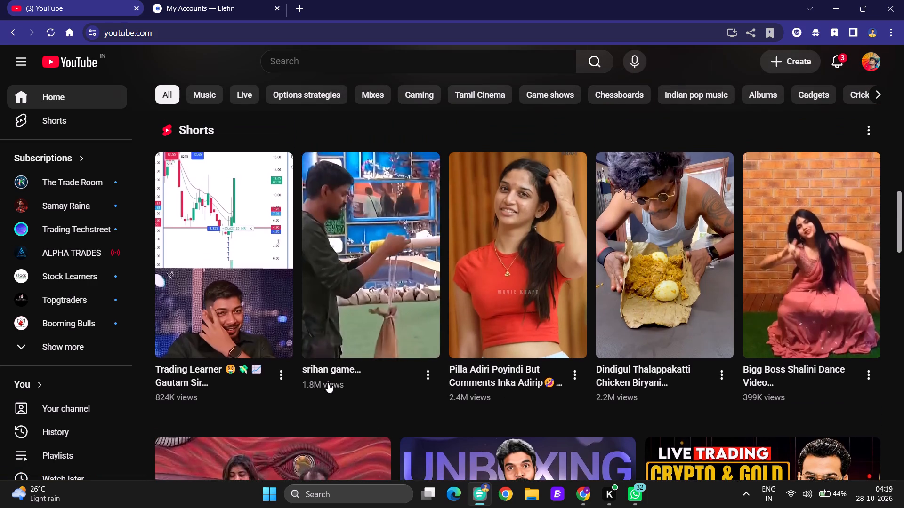
{"action": "scroll", "coordinate": [328, 382], "scroll_direction": "down", "scroll_amount": 1}
{"action": "scroll", "coordinate": [399, 388], "scroll_direction": "down", "scroll_amount": 1}
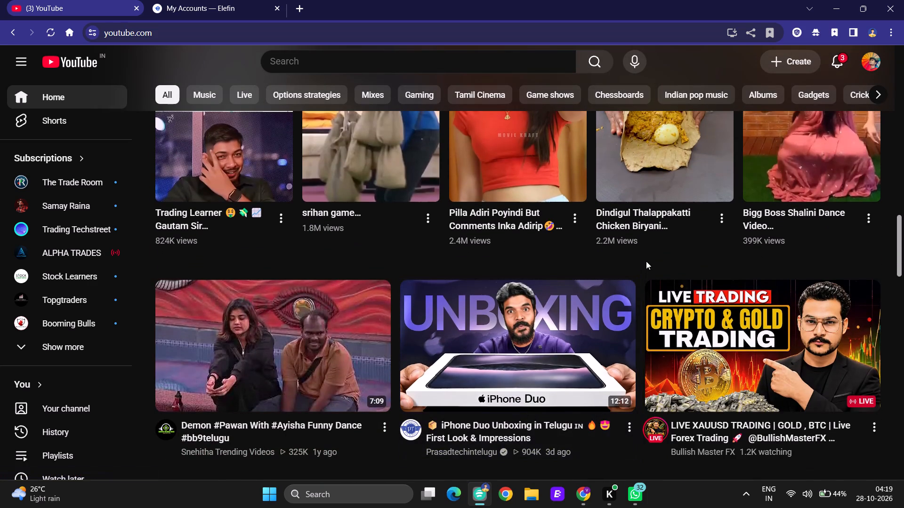
{"action": "scroll", "coordinate": [656, 260], "scroll_direction": "down", "scroll_amount": 2}
{"action": "scroll", "coordinate": [705, 306], "scroll_direction": "up", "scroll_amount": 1}
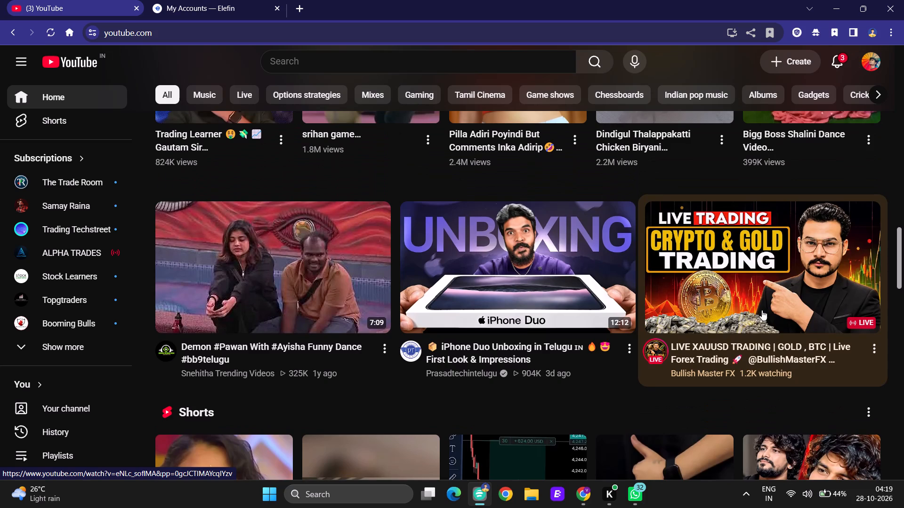
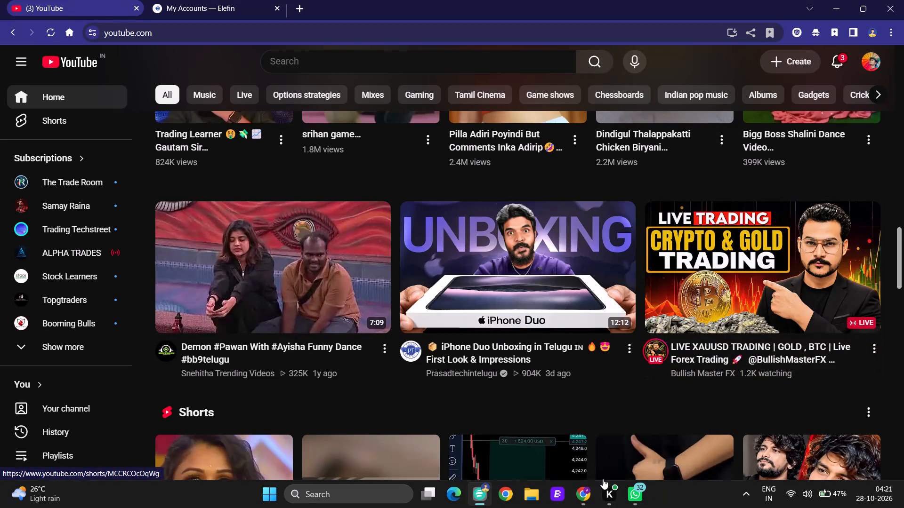
Switch to the TradingView gold chart in Google Chrome and check the latest 5-minute candles below the marked zone.
{"action": "left_click", "coordinate": [577, 492]}
{"action": "scroll", "coordinate": [465, 311], "scroll_direction": "down", "scroll_amount": 1}
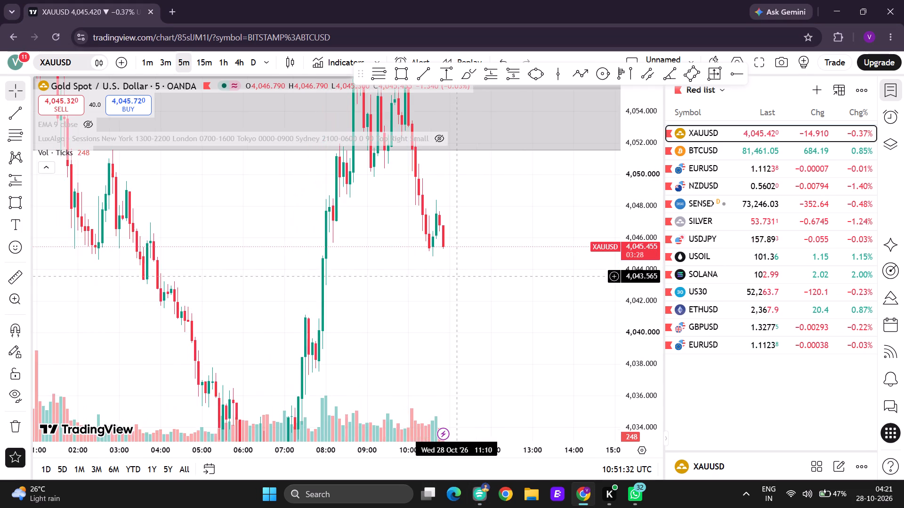
{"action": "scroll", "coordinate": [453, 271], "scroll_direction": "up", "scroll_amount": 2}
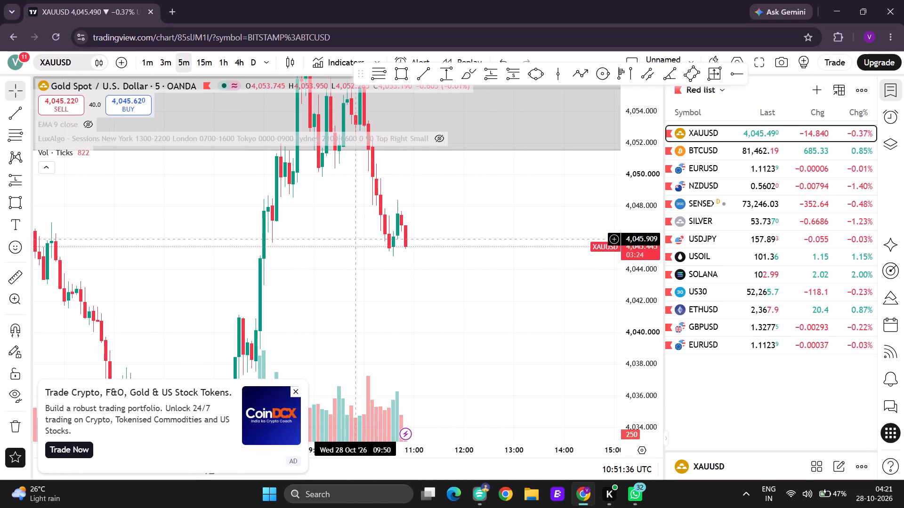
Dismiss the CoinDCX advertisement covering the gold chart.
{"action": "left_click", "coordinate": [294, 389]}
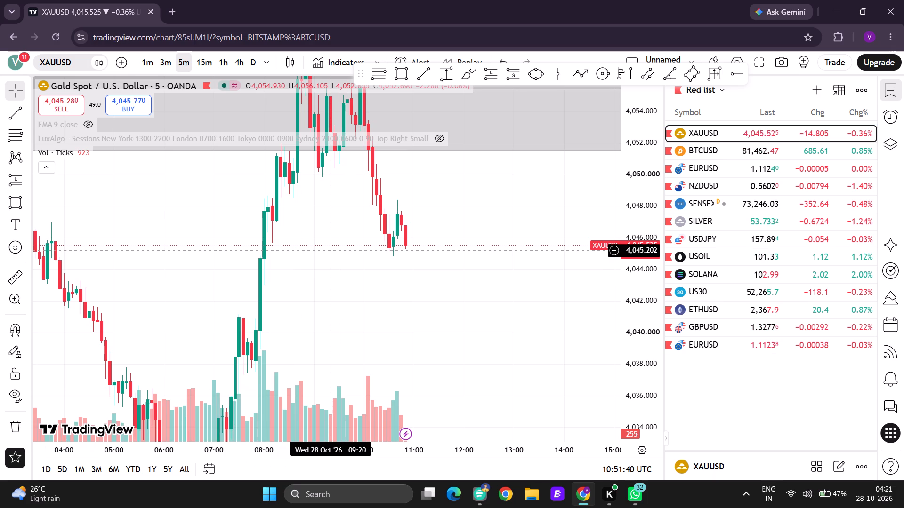
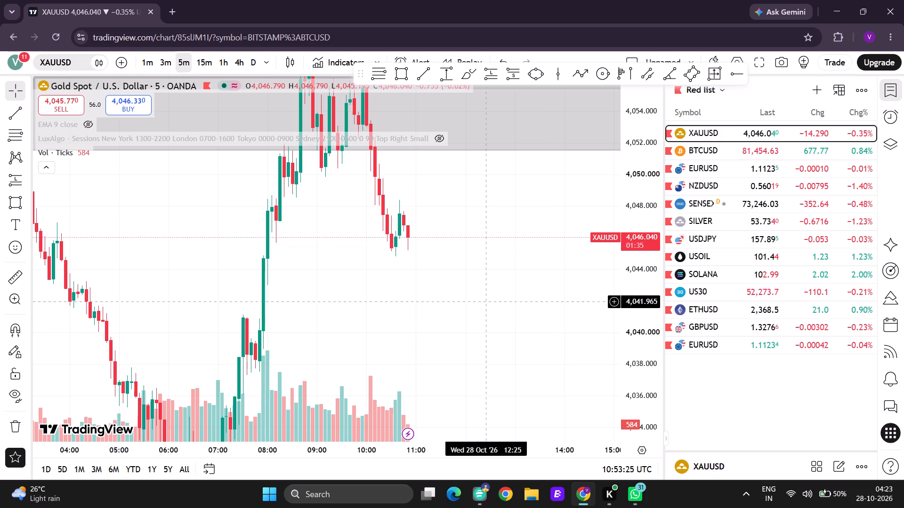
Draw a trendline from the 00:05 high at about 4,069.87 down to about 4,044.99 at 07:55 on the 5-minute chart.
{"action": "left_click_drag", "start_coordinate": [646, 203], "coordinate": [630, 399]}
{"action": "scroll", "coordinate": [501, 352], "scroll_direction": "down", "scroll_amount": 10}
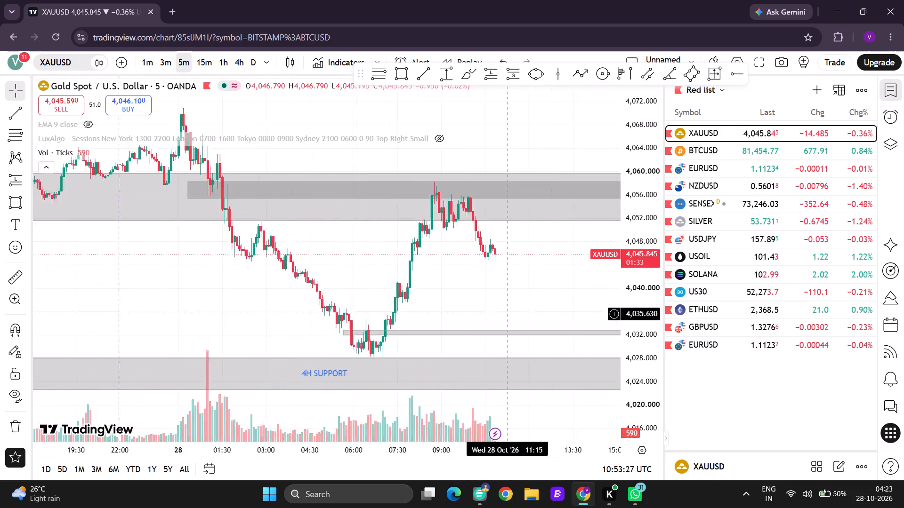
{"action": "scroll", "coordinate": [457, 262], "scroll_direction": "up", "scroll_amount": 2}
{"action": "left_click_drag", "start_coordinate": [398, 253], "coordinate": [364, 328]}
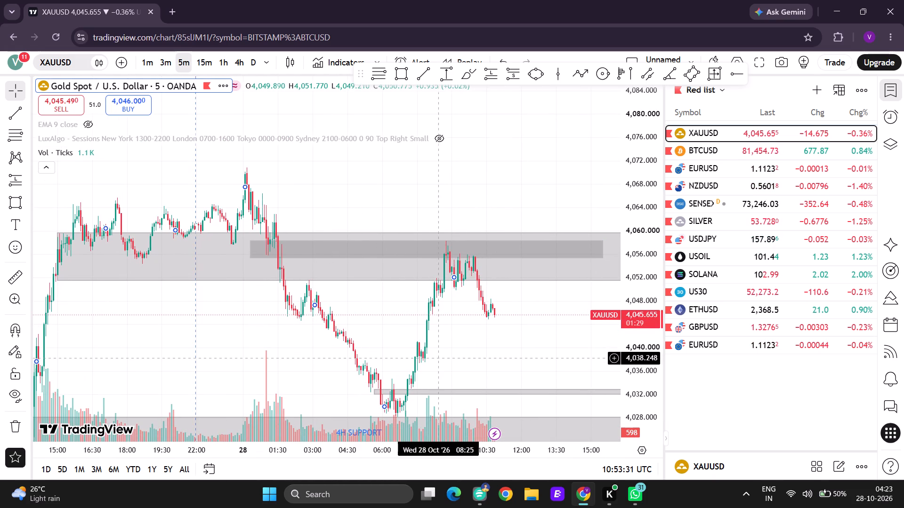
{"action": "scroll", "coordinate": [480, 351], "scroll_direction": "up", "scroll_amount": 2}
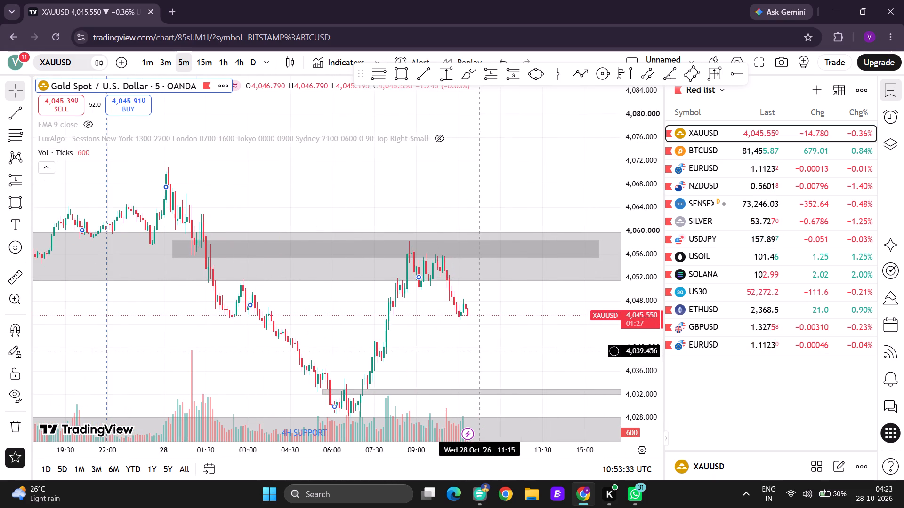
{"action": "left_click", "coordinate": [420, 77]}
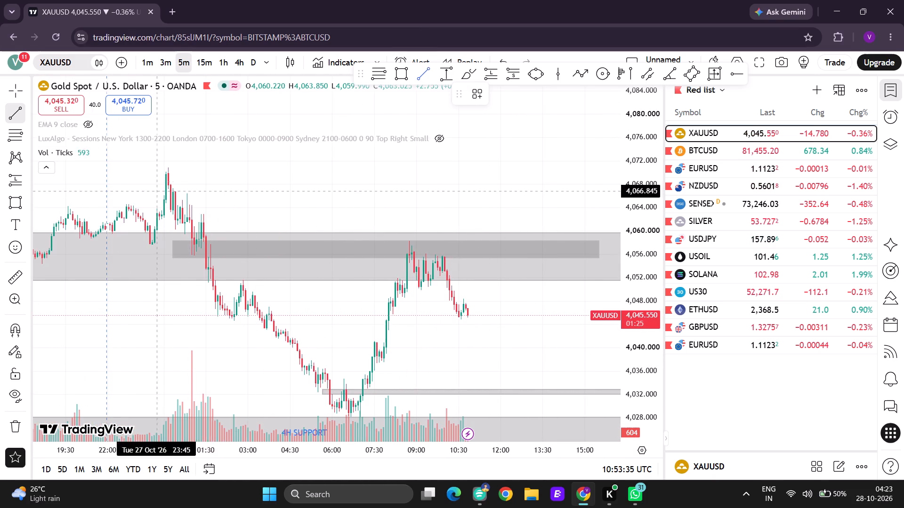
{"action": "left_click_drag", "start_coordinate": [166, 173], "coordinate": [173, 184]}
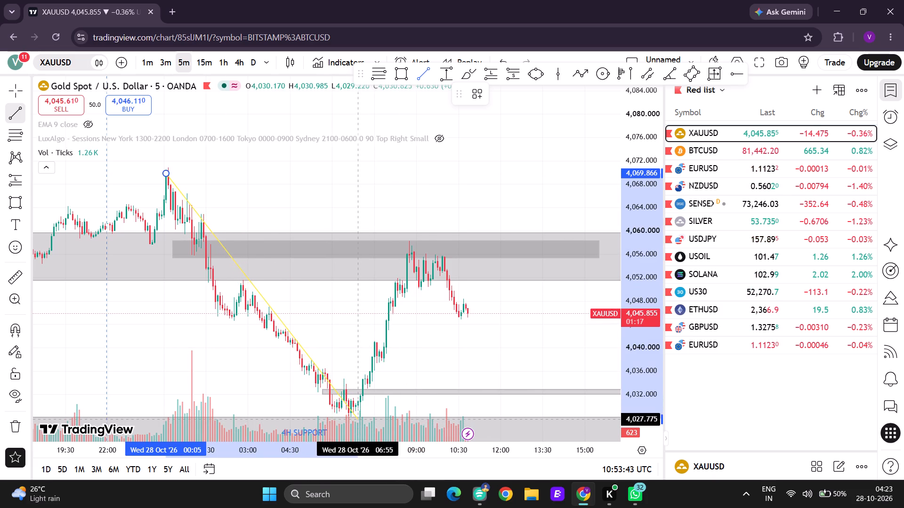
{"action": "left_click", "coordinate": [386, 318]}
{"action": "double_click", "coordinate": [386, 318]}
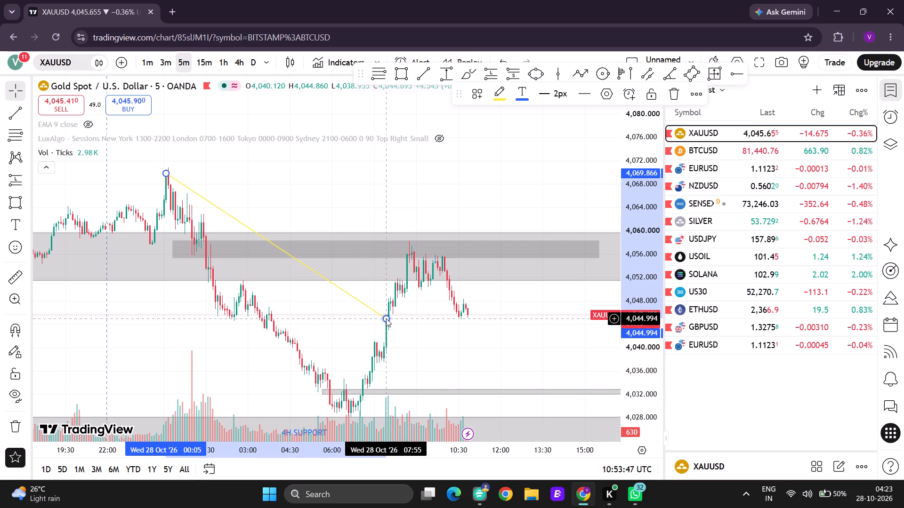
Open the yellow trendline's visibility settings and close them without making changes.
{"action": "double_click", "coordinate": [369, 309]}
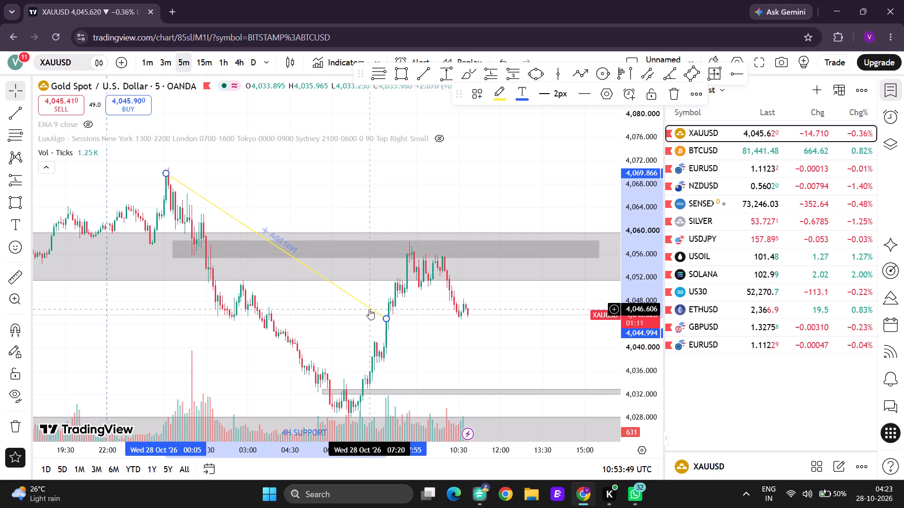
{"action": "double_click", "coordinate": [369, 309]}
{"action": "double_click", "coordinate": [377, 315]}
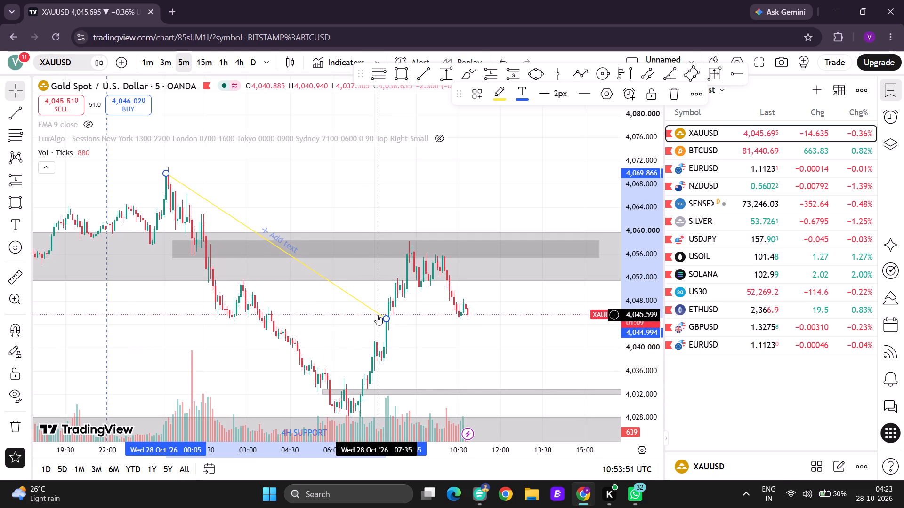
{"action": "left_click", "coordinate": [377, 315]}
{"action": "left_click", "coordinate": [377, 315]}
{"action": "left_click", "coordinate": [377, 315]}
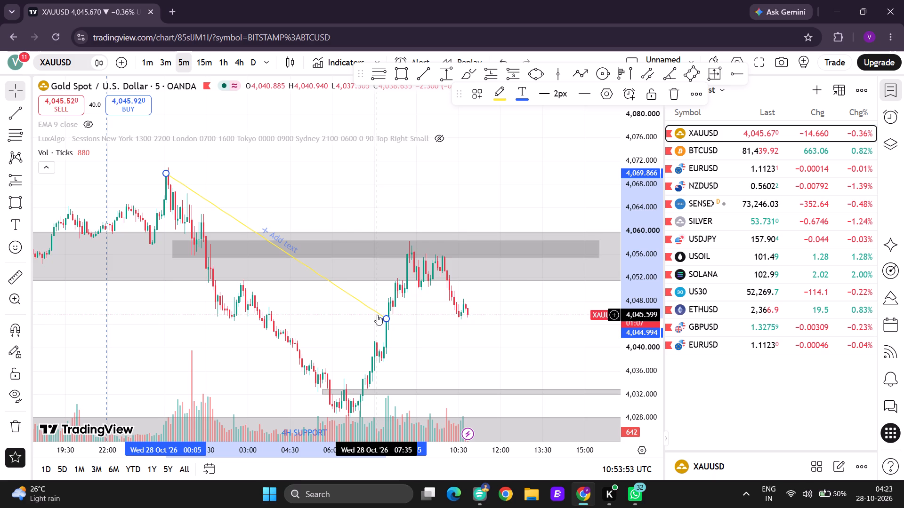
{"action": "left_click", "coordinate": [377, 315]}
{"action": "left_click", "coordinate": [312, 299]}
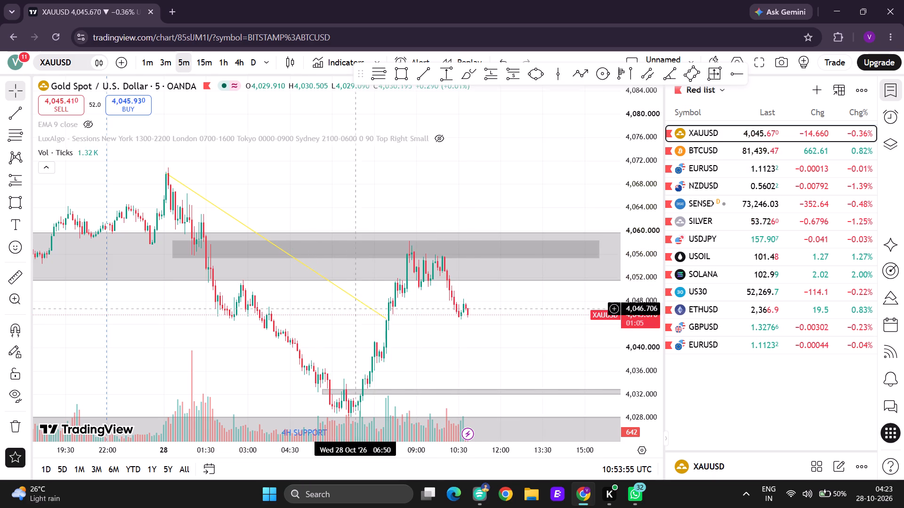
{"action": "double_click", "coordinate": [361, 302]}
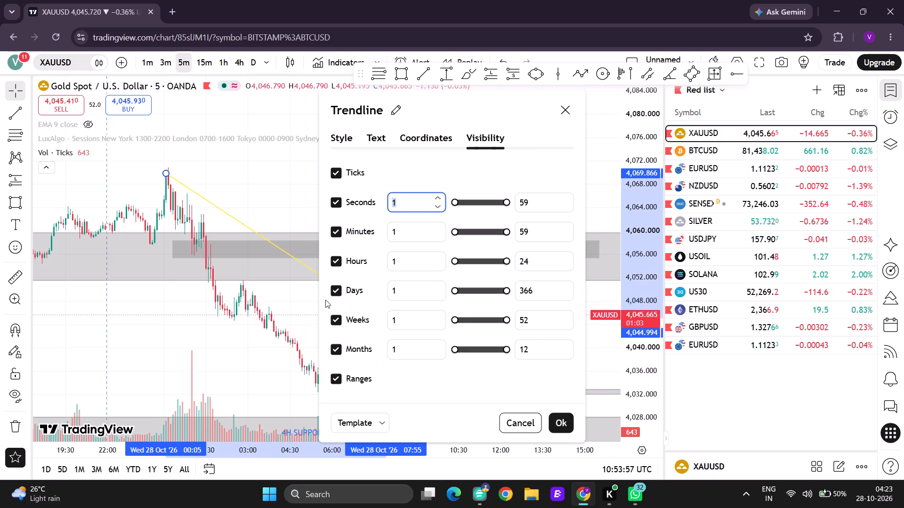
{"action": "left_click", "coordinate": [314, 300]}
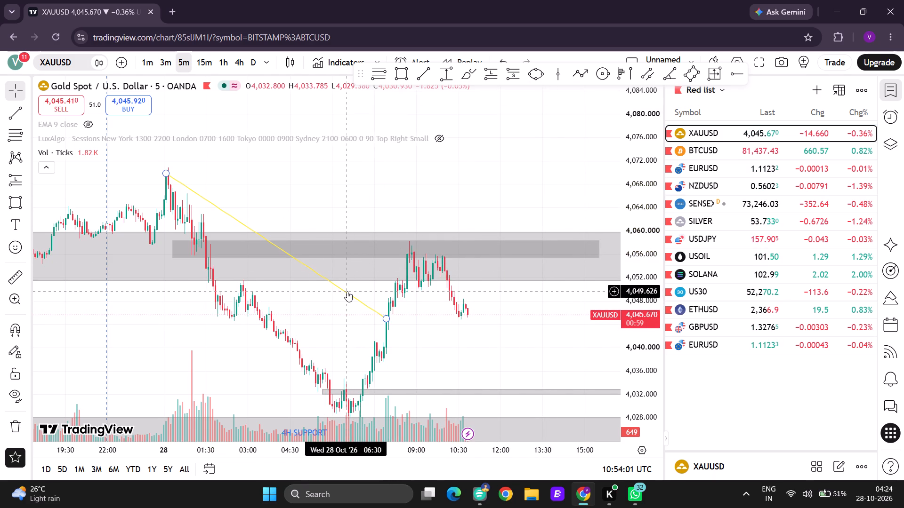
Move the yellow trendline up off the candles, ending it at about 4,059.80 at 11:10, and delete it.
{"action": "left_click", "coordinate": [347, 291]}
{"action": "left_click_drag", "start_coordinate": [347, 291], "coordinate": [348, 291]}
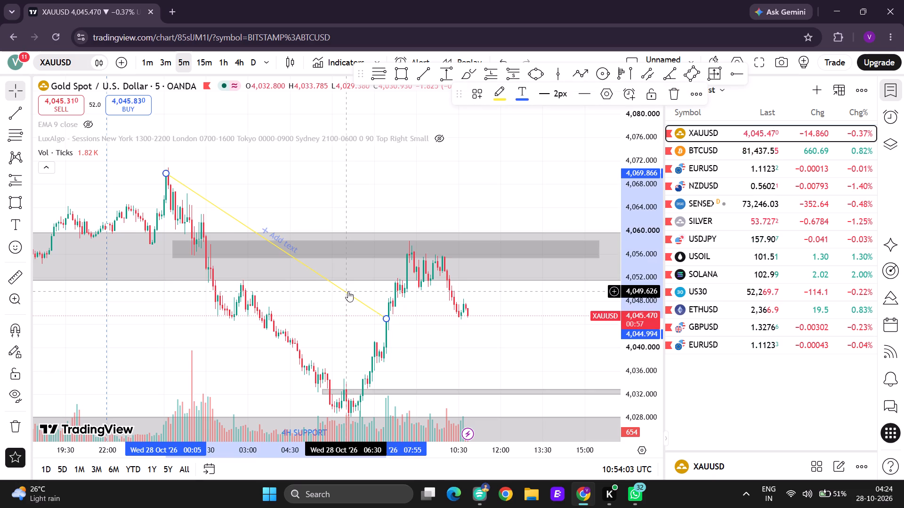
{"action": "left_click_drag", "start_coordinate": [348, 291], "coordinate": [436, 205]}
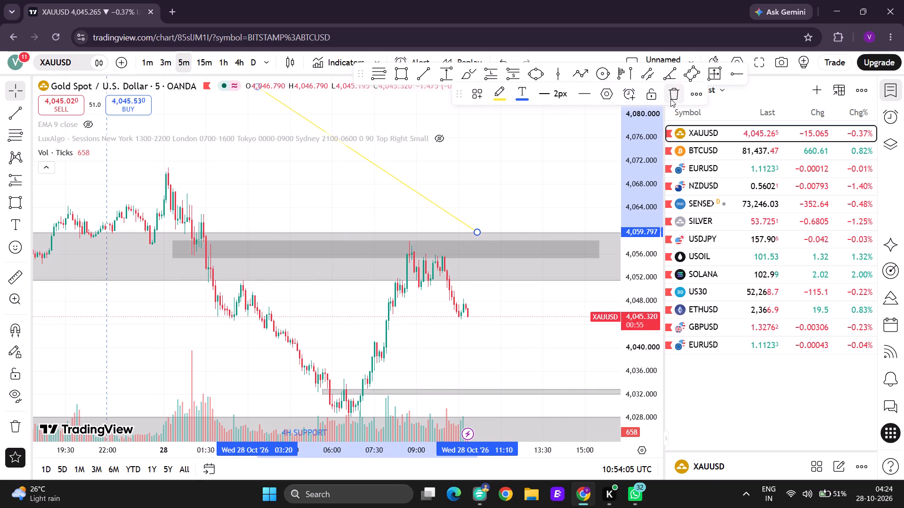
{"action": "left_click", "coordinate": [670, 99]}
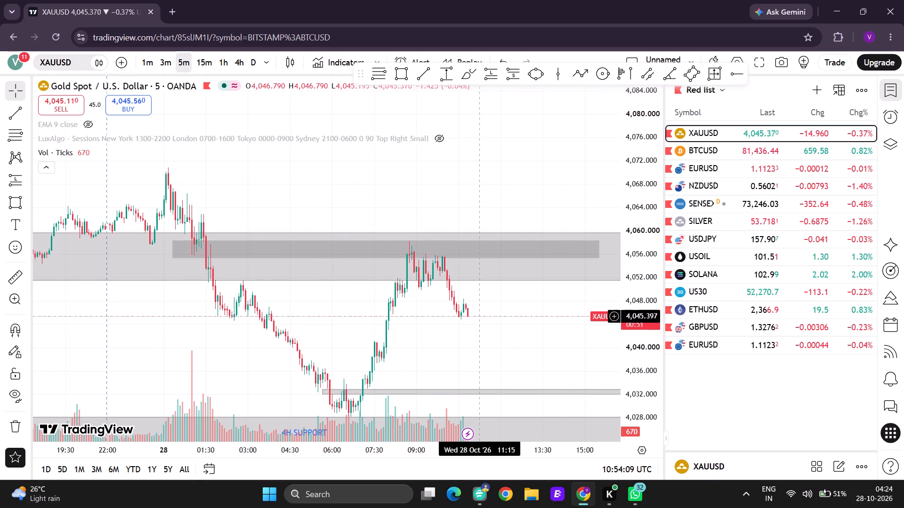
Switch XAUUSD to the 1-minute timeframe and examine the latest candles below the grey zone.
{"action": "scroll", "coordinate": [496, 338], "scroll_direction": "up", "scroll_amount": 4}
{"action": "left_click_drag", "start_coordinate": [480, 350], "coordinate": [490, 295]}
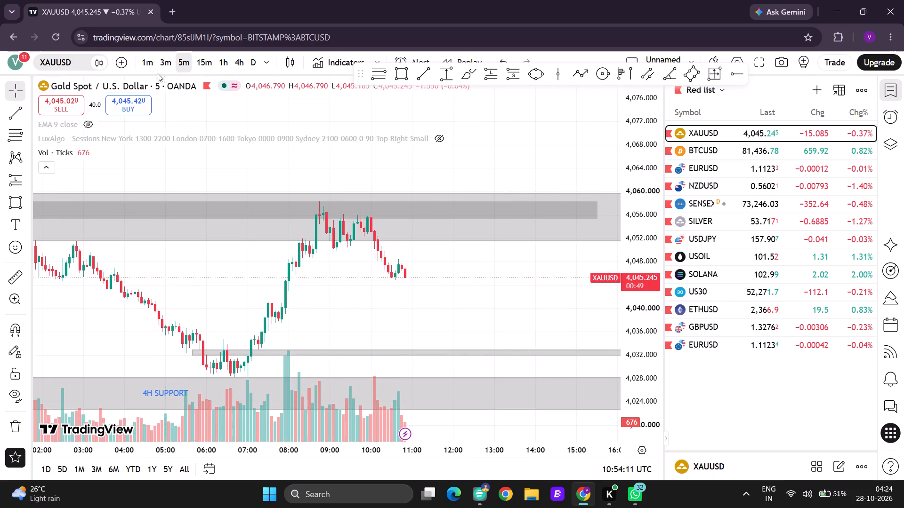
{"action": "left_click", "coordinate": [149, 69]}
{"action": "scroll", "coordinate": [496, 329], "scroll_direction": "down", "scroll_amount": 2}
{"action": "left_click_drag", "start_coordinate": [626, 376], "coordinate": [638, 117]}
{"action": "scroll", "coordinate": [520, 333], "scroll_direction": "down", "scroll_amount": 2}
{"action": "left_click_drag", "start_coordinate": [495, 356], "coordinate": [391, 367]}
{"action": "scroll", "coordinate": [391, 367], "scroll_direction": "up", "scroll_amount": 2}
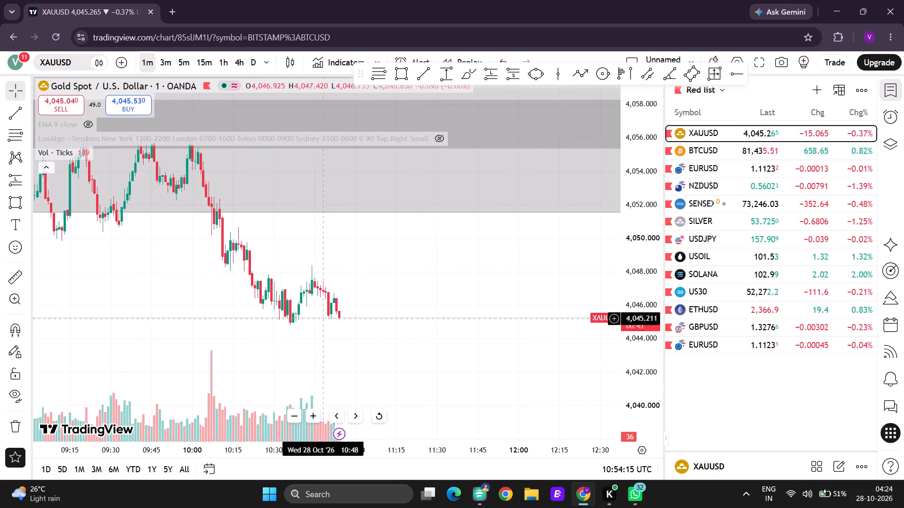
Return XAUUSD to the 5-minute timeframe and examine recent price action between the upper grey zone and the 5 MIN FVG.
{"action": "left_click", "coordinate": [175, 59]}
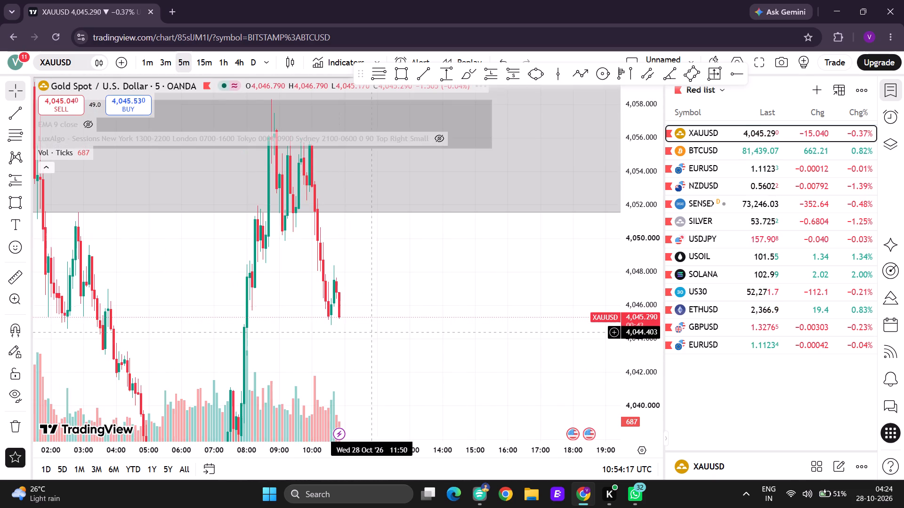
{"action": "scroll", "coordinate": [420, 306], "scroll_direction": "up", "scroll_amount": 3}
{"action": "left_click_drag", "start_coordinate": [327, 276], "coordinate": [420, 265]}
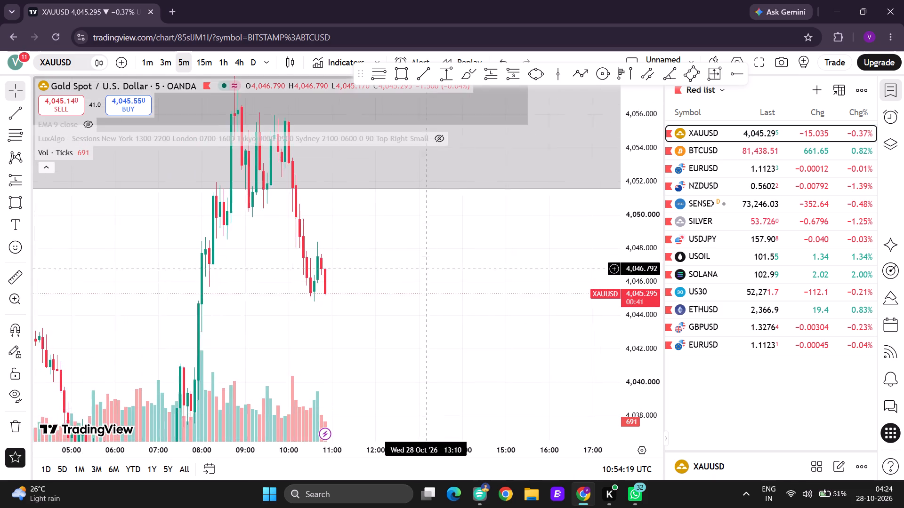
{"action": "left_click_drag", "start_coordinate": [420, 265], "coordinate": [413, 263]}
{"action": "scroll", "coordinate": [392, 271], "scroll_direction": "up", "scroll_amount": 3}
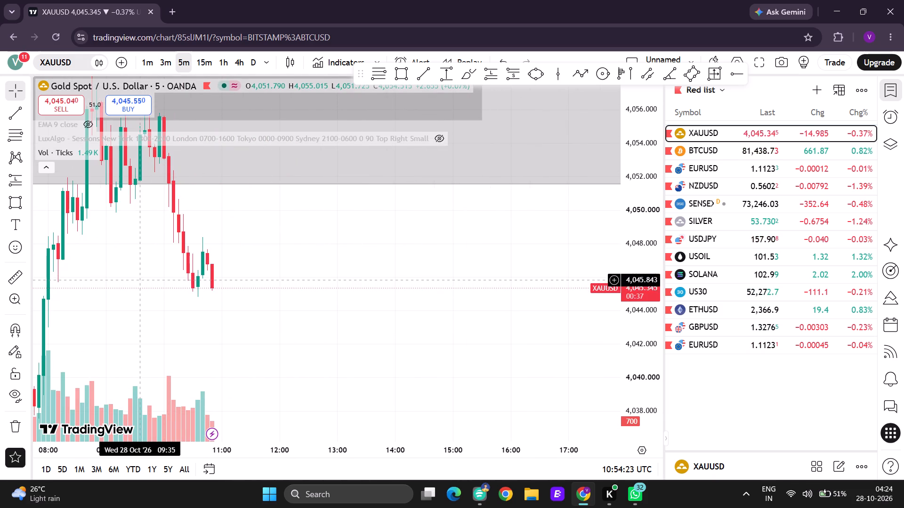
{"action": "scroll", "coordinate": [148, 289], "scroll_direction": "down", "scroll_amount": 1}
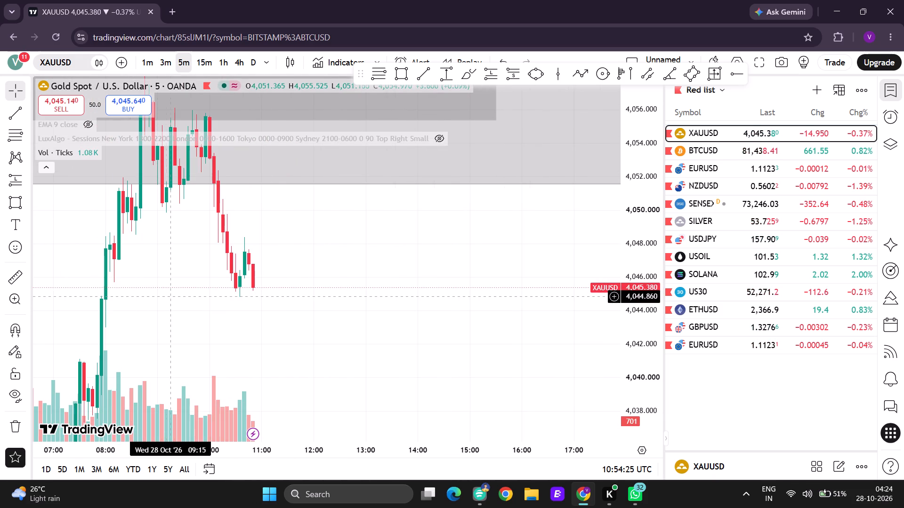
{"action": "left_click_drag", "start_coordinate": [170, 296], "coordinate": [211, 219]}
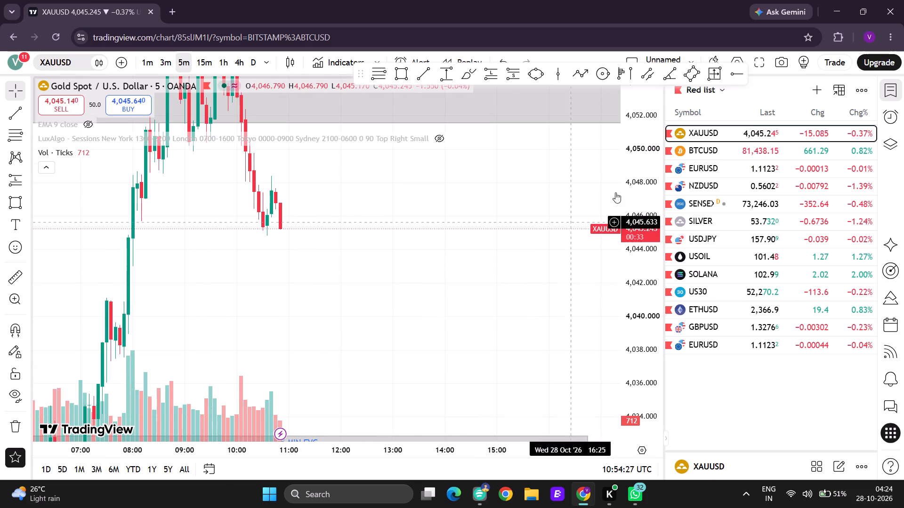
{"action": "left_click_drag", "start_coordinate": [648, 155], "coordinate": [629, 267]}
{"action": "scroll", "coordinate": [342, 262], "scroll_direction": "down", "scroll_amount": 3}
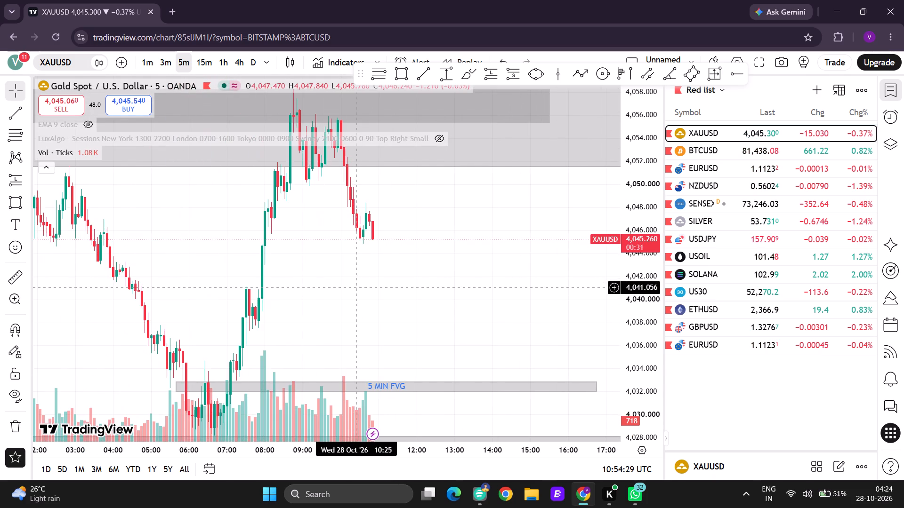
{"action": "scroll", "coordinate": [361, 288], "scroll_direction": "up", "scroll_amount": 1}
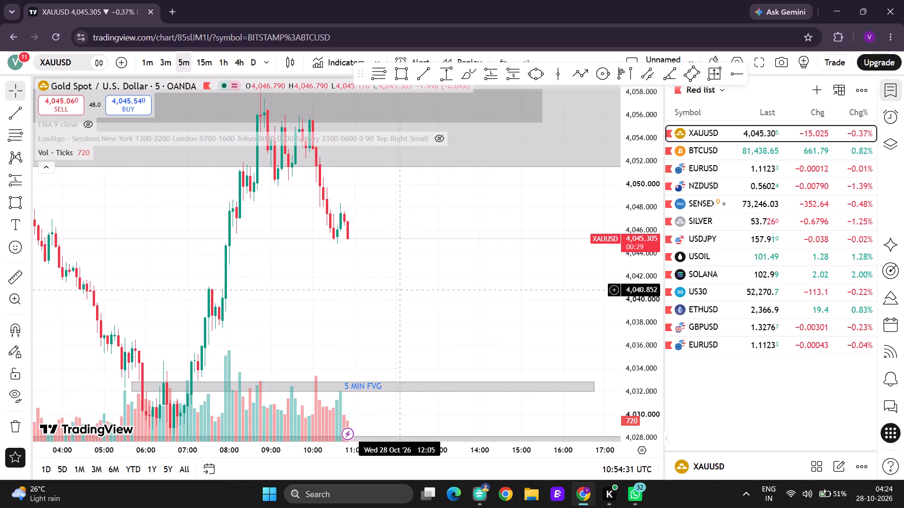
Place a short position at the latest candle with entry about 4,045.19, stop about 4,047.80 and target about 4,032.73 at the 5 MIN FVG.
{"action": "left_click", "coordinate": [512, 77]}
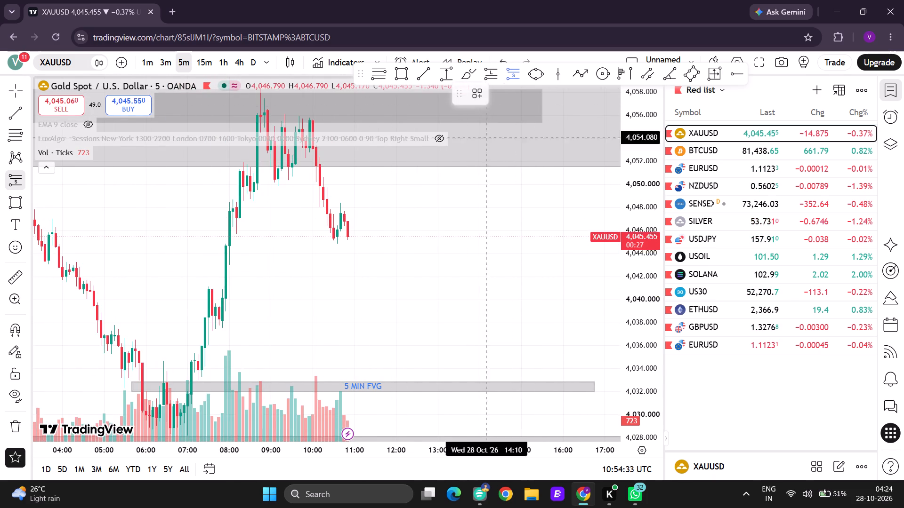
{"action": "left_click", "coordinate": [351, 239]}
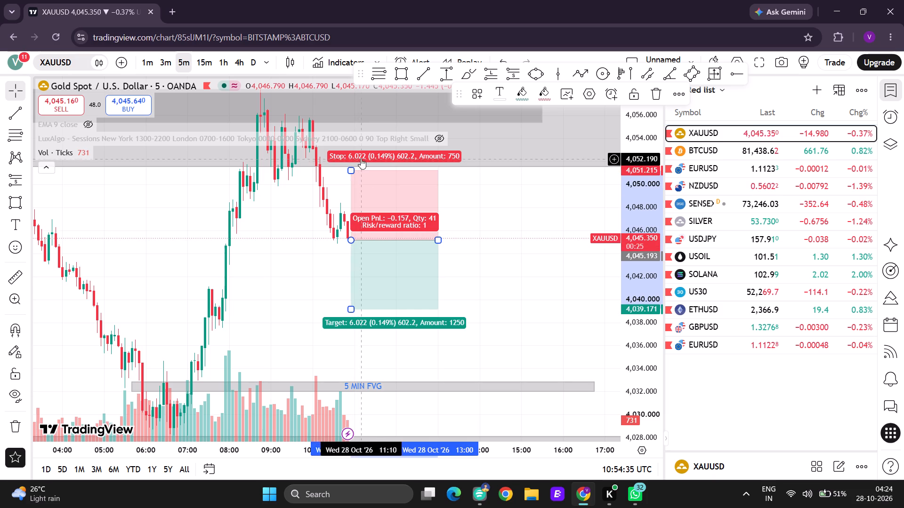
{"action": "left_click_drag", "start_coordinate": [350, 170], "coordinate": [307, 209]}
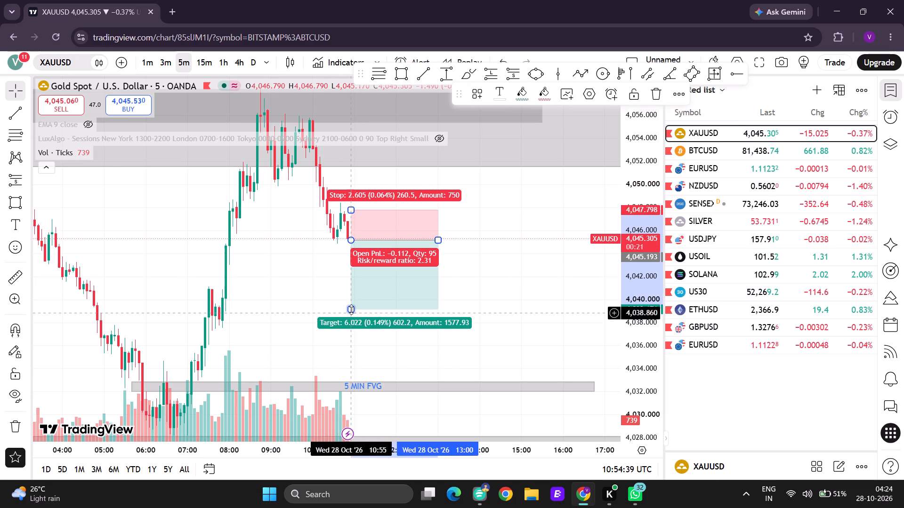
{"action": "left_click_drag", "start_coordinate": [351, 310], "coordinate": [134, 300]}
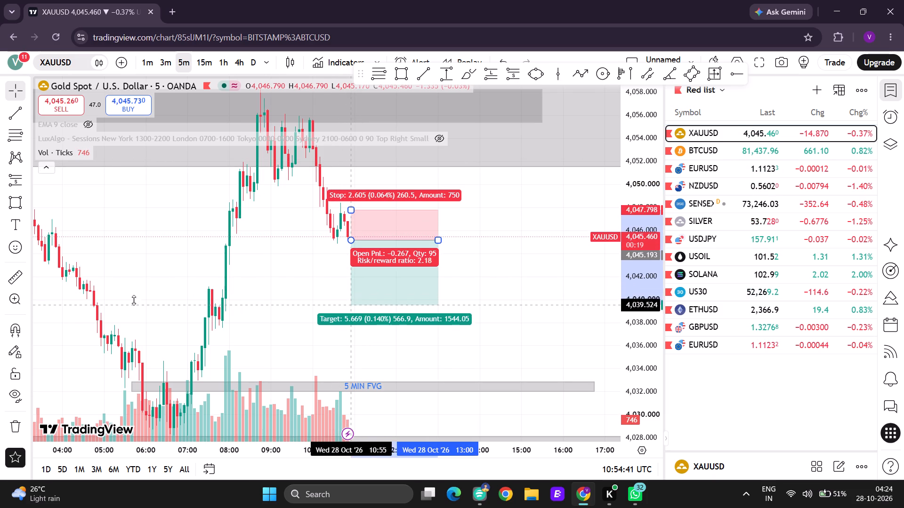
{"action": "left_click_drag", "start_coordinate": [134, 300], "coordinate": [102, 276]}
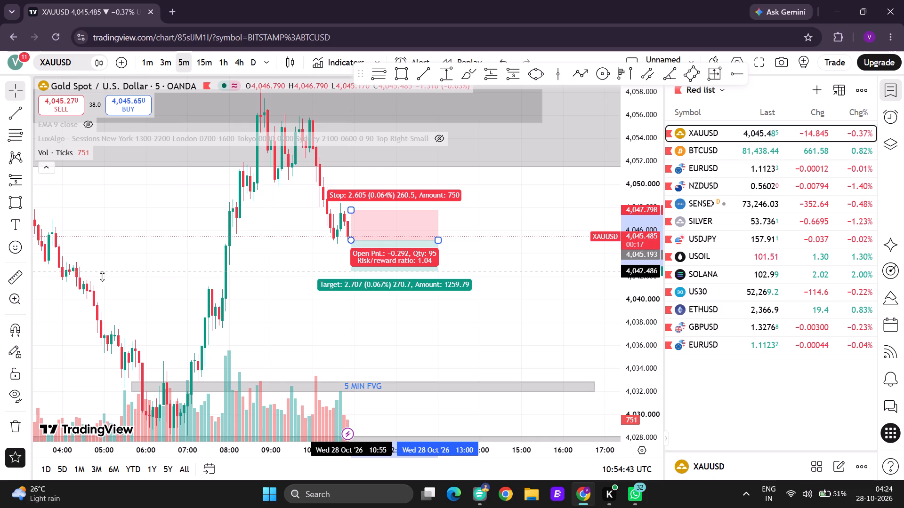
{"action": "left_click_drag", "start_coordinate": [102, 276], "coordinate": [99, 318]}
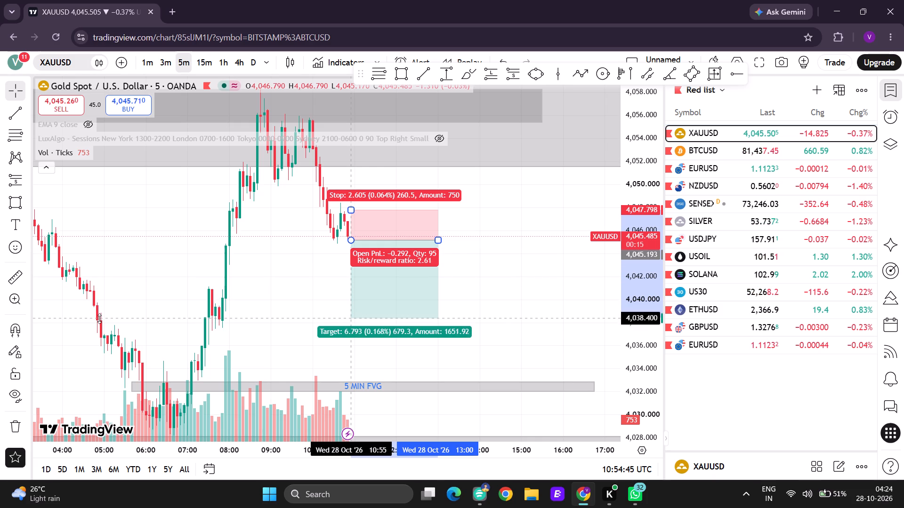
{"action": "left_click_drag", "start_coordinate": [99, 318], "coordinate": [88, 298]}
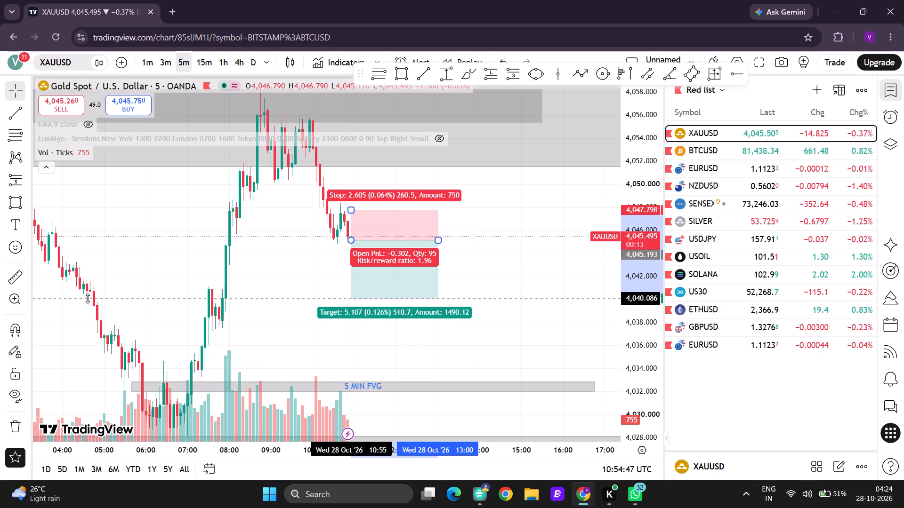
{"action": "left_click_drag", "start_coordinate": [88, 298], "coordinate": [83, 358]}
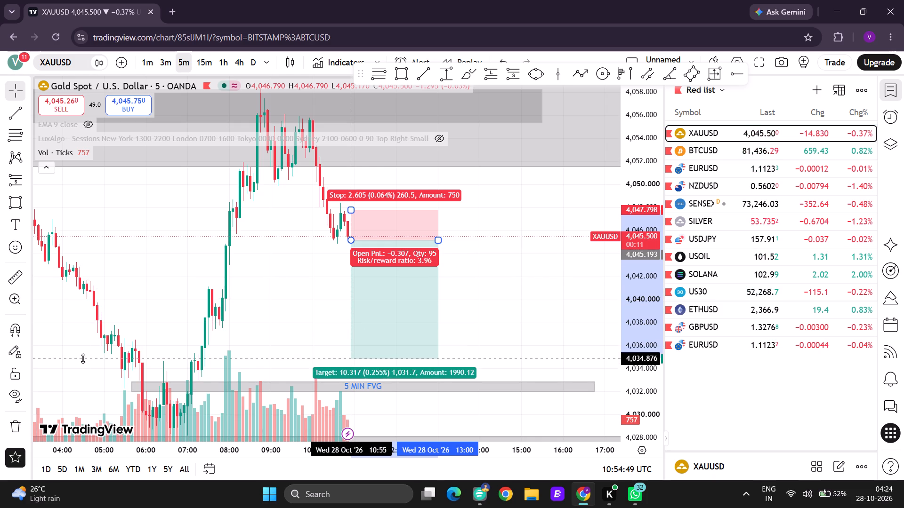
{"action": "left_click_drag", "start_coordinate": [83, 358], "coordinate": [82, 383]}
Measure the price distance from the latest candles down to the 5 MIN FVG zone, and clear the measurement.
{"action": "left_click", "coordinate": [22, 268]}
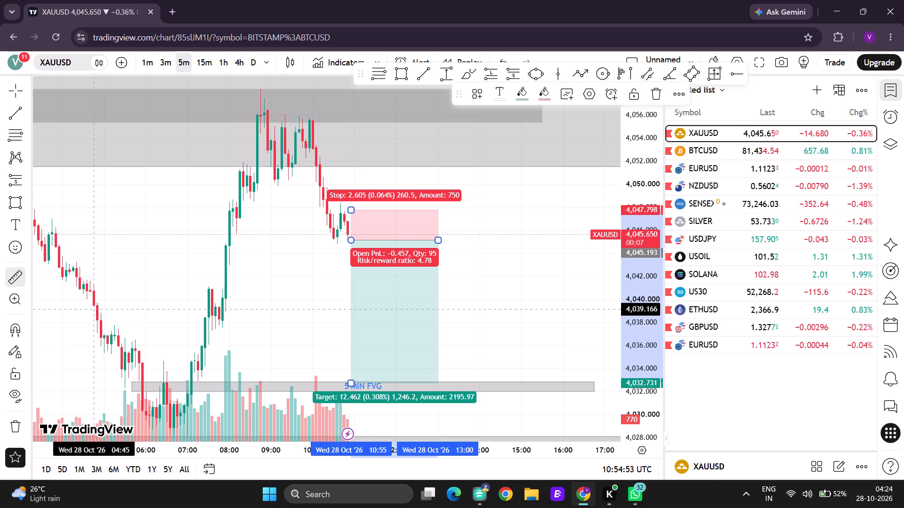
{"action": "left_click", "coordinate": [340, 232]}
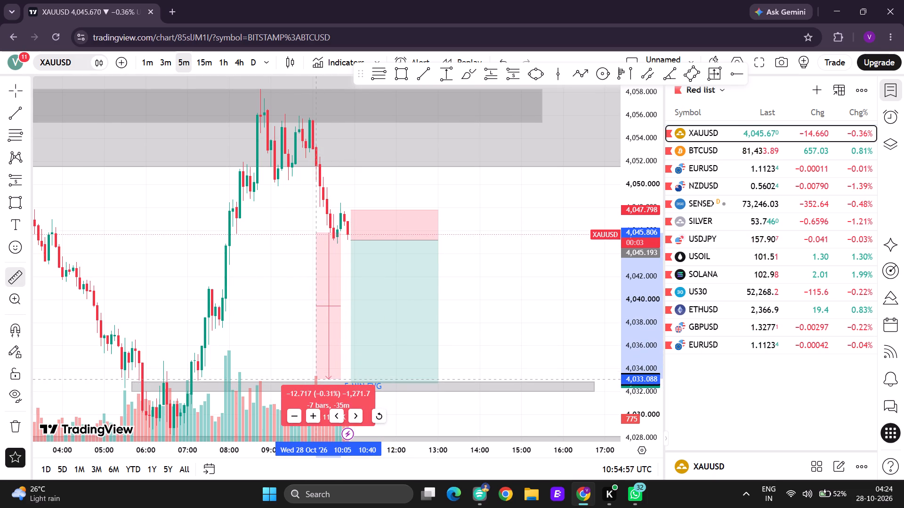
{"action": "left_click", "coordinate": [314, 381]}
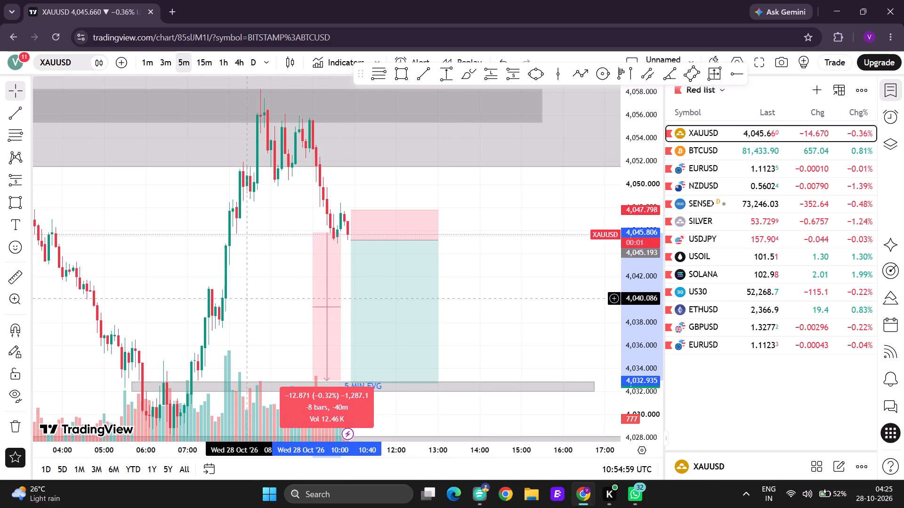
{"action": "left_click", "coordinate": [279, 284]}
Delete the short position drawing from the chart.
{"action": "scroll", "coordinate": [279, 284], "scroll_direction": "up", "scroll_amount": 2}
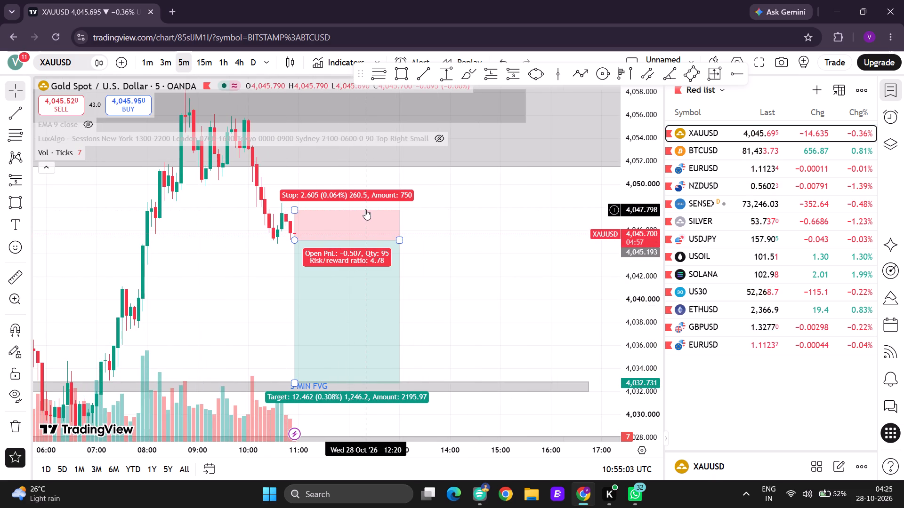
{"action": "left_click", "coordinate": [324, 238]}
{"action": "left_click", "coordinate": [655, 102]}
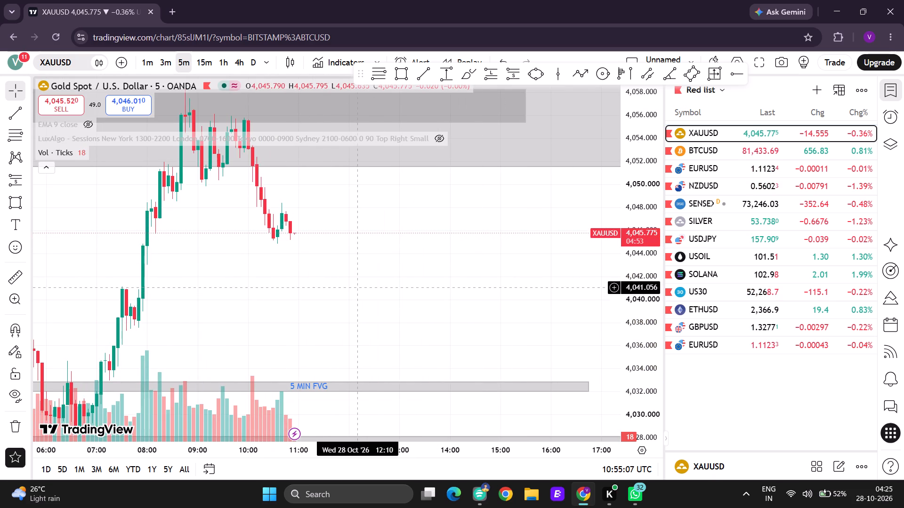
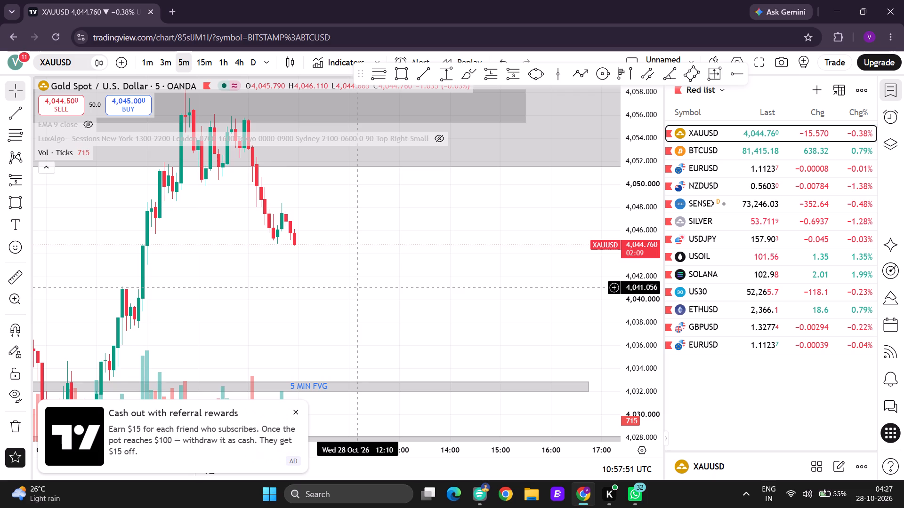
Examine the 5-minute XAUUSD price action from the latest candles down to the 5 MIN FVG and 4H SUPPORT zones.
{"action": "left_click", "coordinate": [406, 284]}
{"action": "left_click_drag", "start_coordinate": [315, 268], "coordinate": [382, 255]}
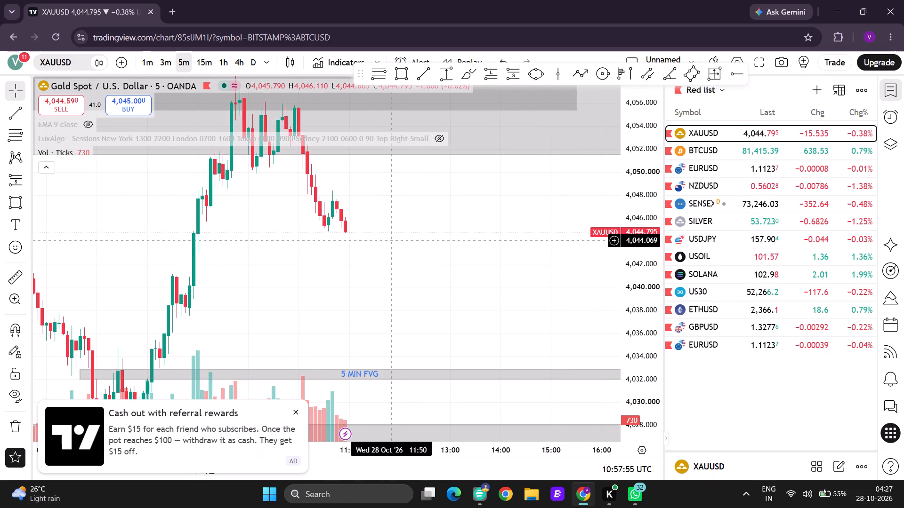
{"action": "scroll", "coordinate": [402, 257], "scroll_direction": "down", "scroll_amount": 3}
{"action": "scroll", "coordinate": [387, 290], "scroll_direction": "up", "scroll_amount": 1}
{"action": "left_click_drag", "start_coordinate": [409, 324], "coordinate": [426, 224]}
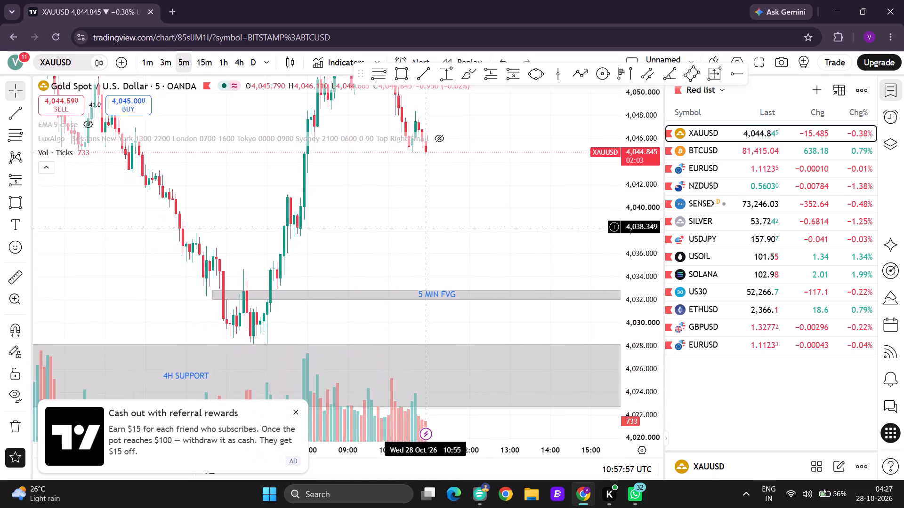
{"action": "left_click_drag", "start_coordinate": [426, 224], "coordinate": [402, 175]}
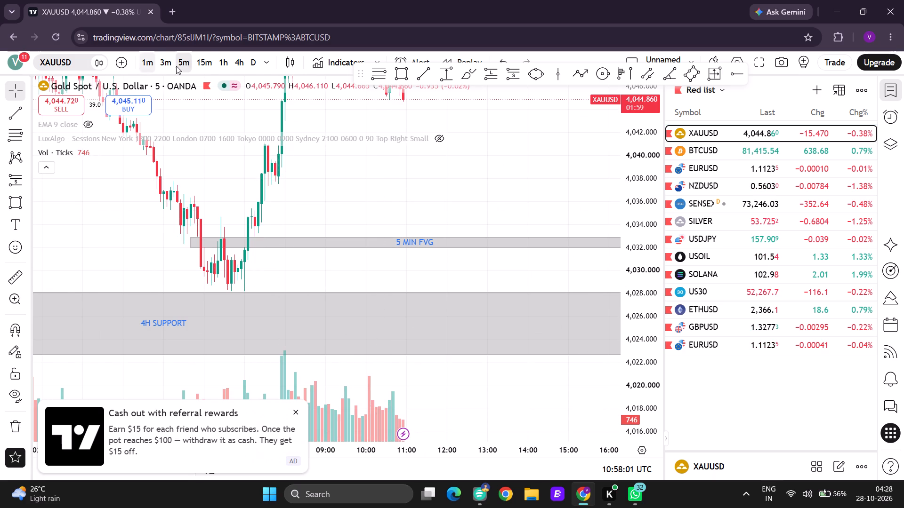
View XAUUSD on the 15-minute and 1-hour timeframes, examining price between the 4H SUPPORT and the upper grey zone.
{"action": "left_click", "coordinate": [205, 64]}
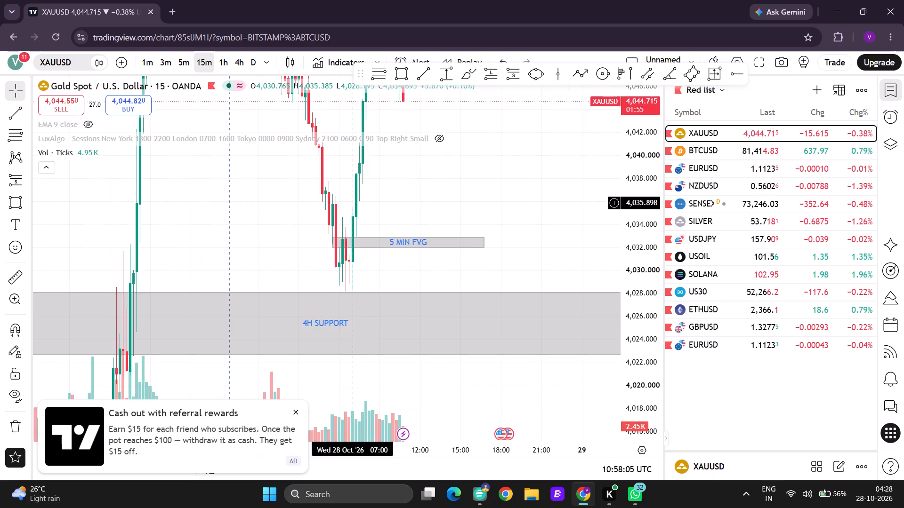
{"action": "left_click", "coordinate": [228, 64]}
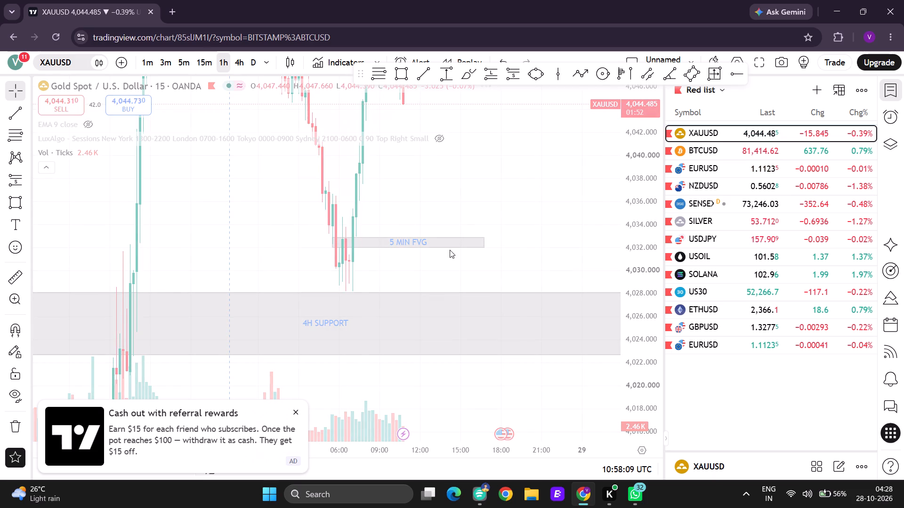
{"action": "scroll", "coordinate": [501, 212], "scroll_direction": "up", "scroll_amount": 6}
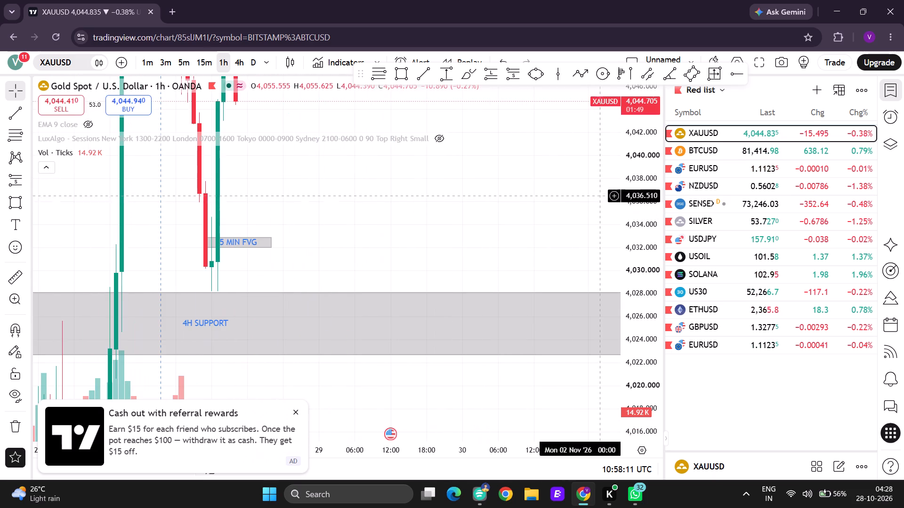
{"action": "left_click_drag", "start_coordinate": [639, 140], "coordinate": [654, 350]}
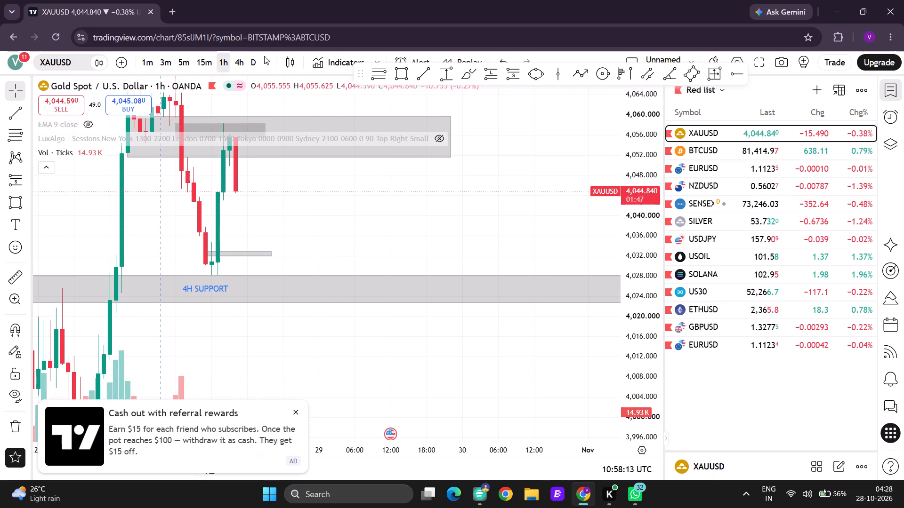
Switch XAUUSD to the 4-hour timeframe and examine the latest candles between the 4H SUPPORT and the upper grey zone.
{"action": "left_click", "coordinate": [254, 64]}
{"action": "left_click", "coordinate": [239, 61]}
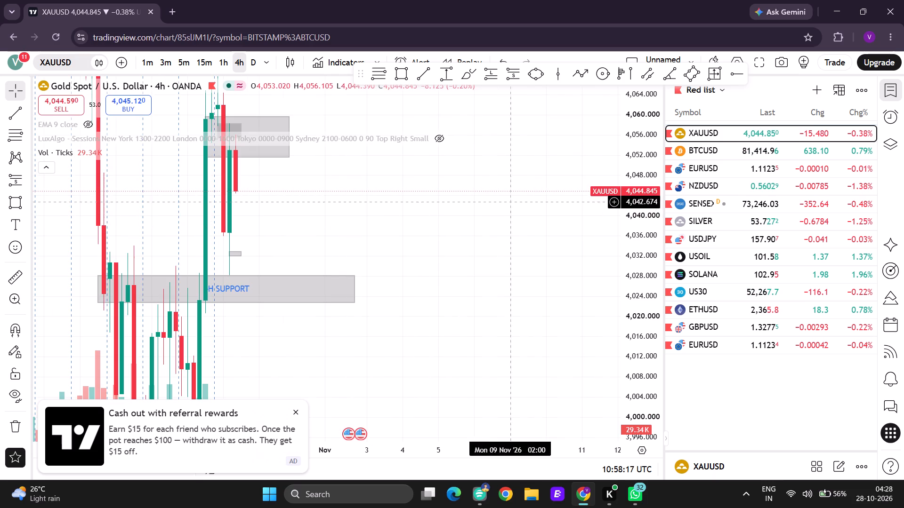
{"action": "left_click_drag", "start_coordinate": [646, 146], "coordinate": [633, 362]}
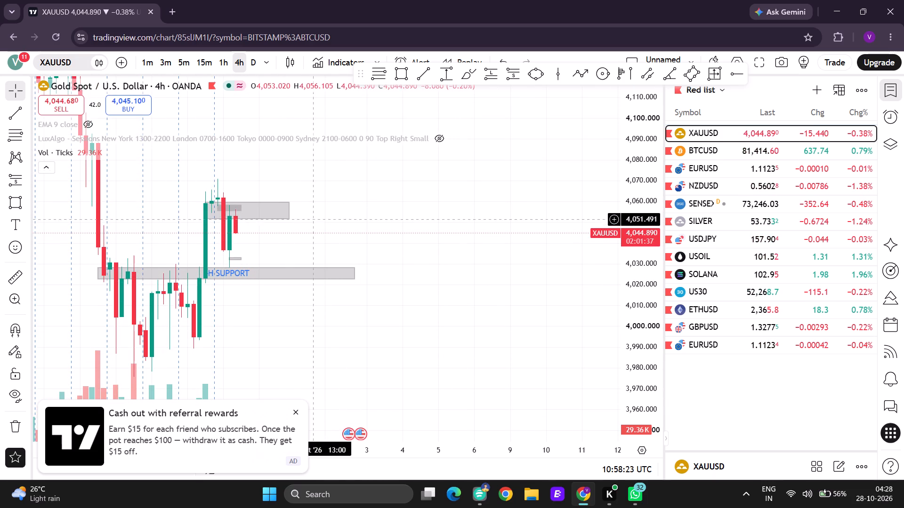
{"action": "scroll", "coordinate": [340, 242], "scroll_direction": "down", "scroll_amount": 7}
{"action": "scroll", "coordinate": [450, 270], "scroll_direction": "up", "scroll_amount": 4}
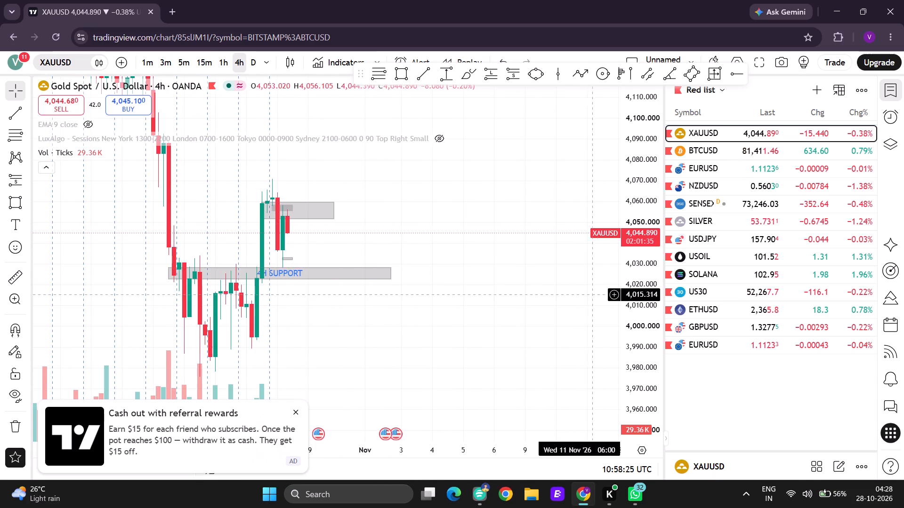
{"action": "left_click_drag", "start_coordinate": [653, 341], "coordinate": [648, 150]}
{"action": "scroll", "coordinate": [519, 212], "scroll_direction": "up", "scroll_amount": 2}
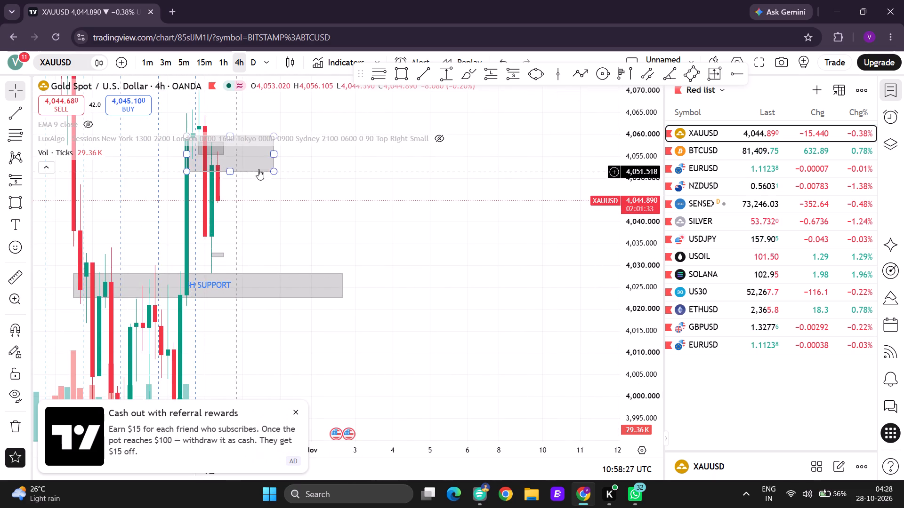
{"action": "left_click_drag", "start_coordinate": [420, 198], "coordinate": [429, 272]}
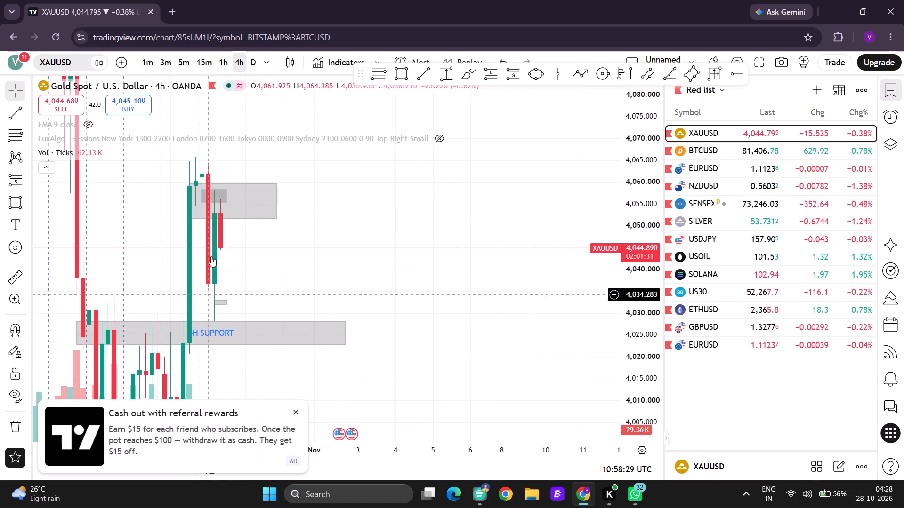
Review XAUUSD on the 1-hour and 15-minute timeframes, examining the latest decline from the upper grey zone.
{"action": "left_click", "coordinate": [218, 71]}
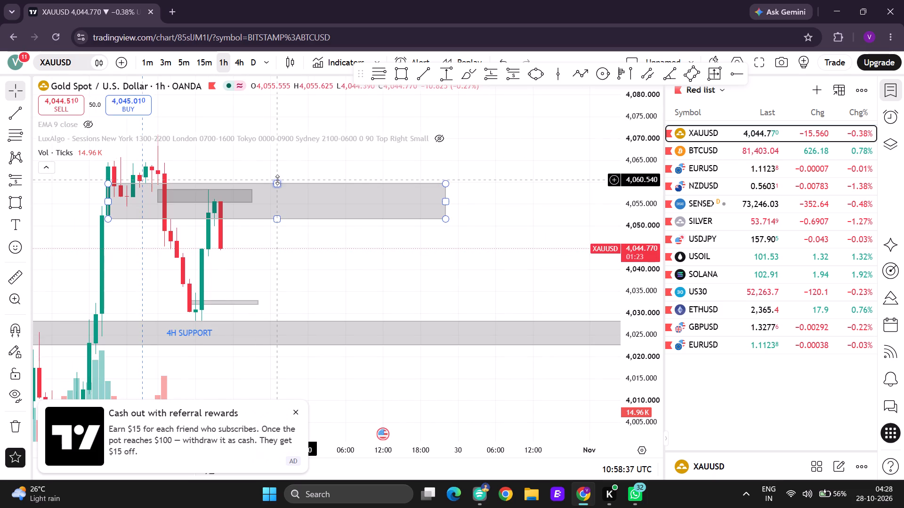
{"action": "scroll", "coordinate": [249, 247], "scroll_direction": "down", "scroll_amount": 1}
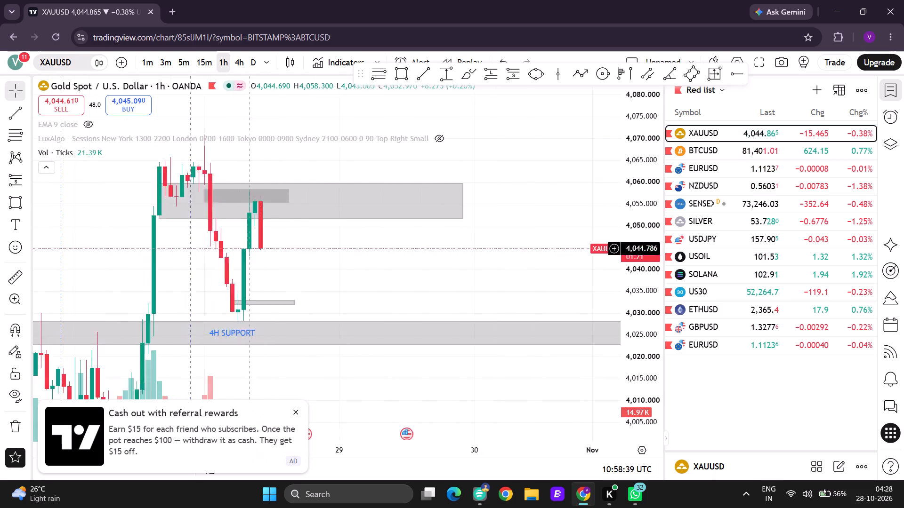
{"action": "scroll", "coordinate": [267, 257], "scroll_direction": "down", "scroll_amount": 2}
{"action": "scroll", "coordinate": [361, 286], "scroll_direction": "up", "scroll_amount": 2}
{"action": "left_click", "coordinate": [207, 67]}
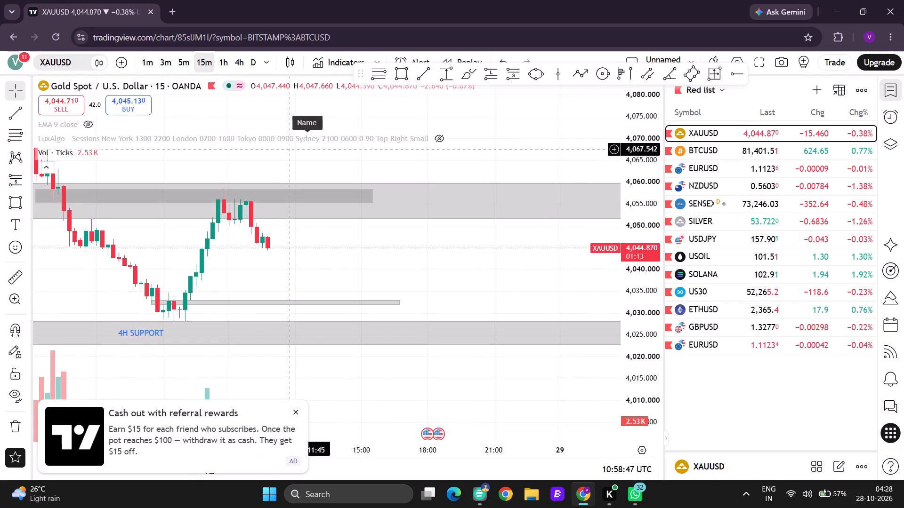
{"action": "scroll", "coordinate": [353, 266], "scroll_direction": "down", "scroll_amount": 2}
Return XAUUSD to the 5-minute timeframe and examine the latest candles in relation to the 5 MIN FVG and 4H SUPPORT zones.
{"action": "left_click", "coordinate": [180, 64]}
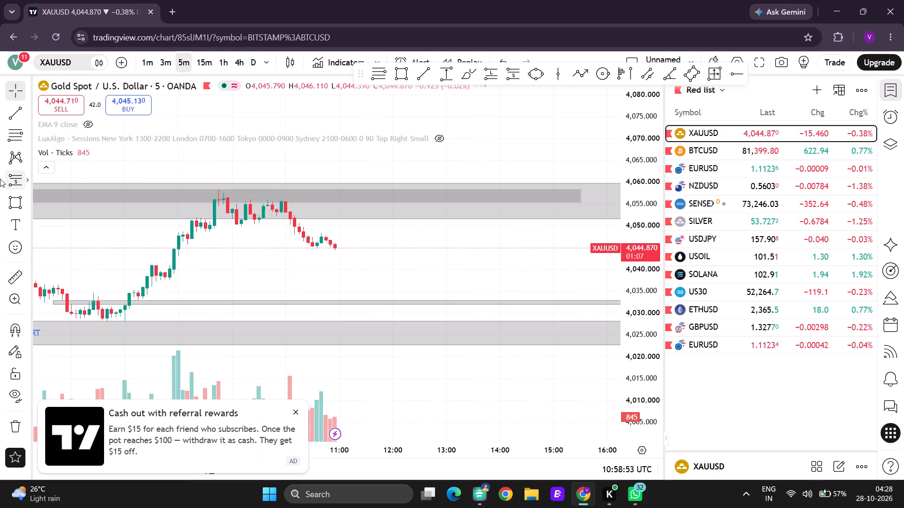
{"action": "scroll", "coordinate": [264, 339], "scroll_direction": "down", "scroll_amount": 5}
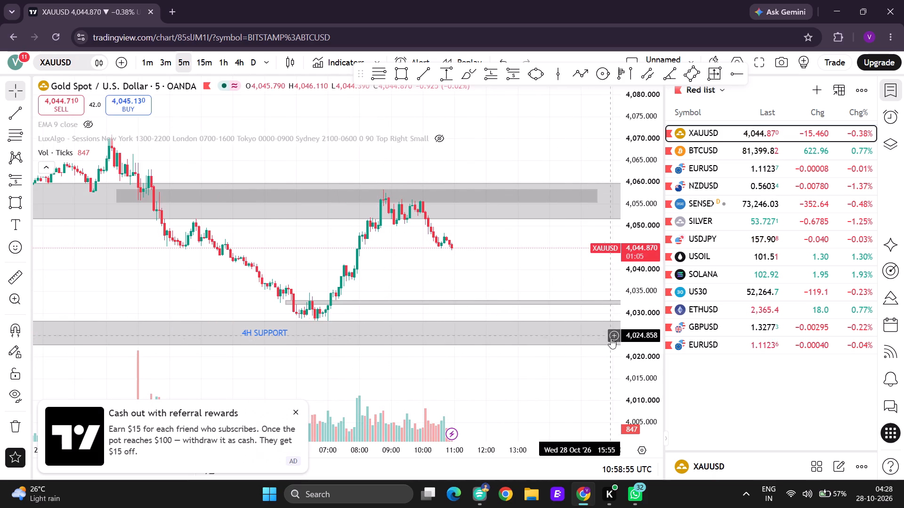
{"action": "left_click_drag", "start_coordinate": [643, 377], "coordinate": [674, 159]}
{"action": "scroll", "coordinate": [534, 264], "scroll_direction": "up", "scroll_amount": 2}
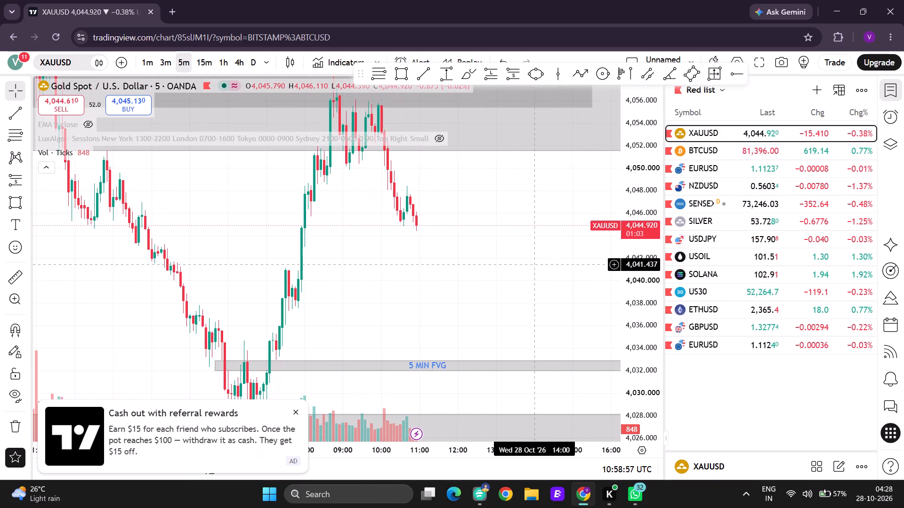
{"action": "left_click_drag", "start_coordinate": [475, 288], "coordinate": [431, 228]}
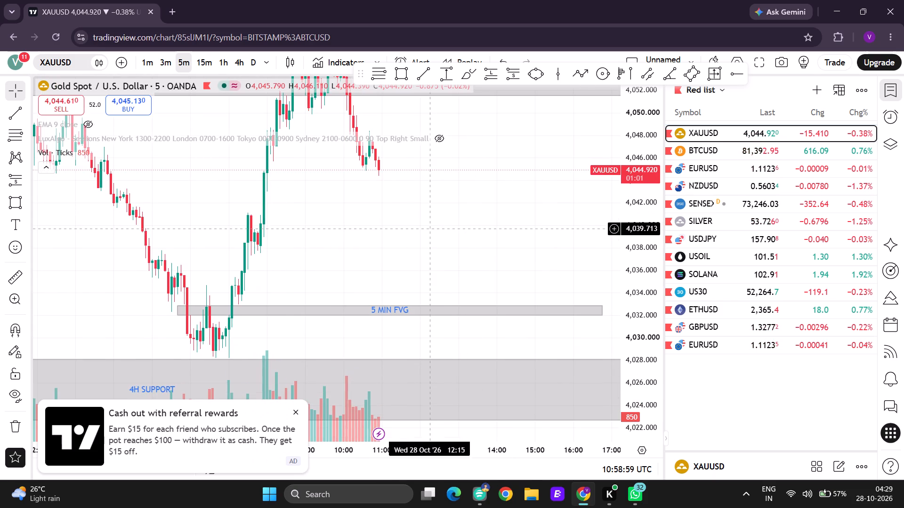
{"action": "scroll", "coordinate": [425, 226], "scroll_direction": "up", "scroll_amount": 2}
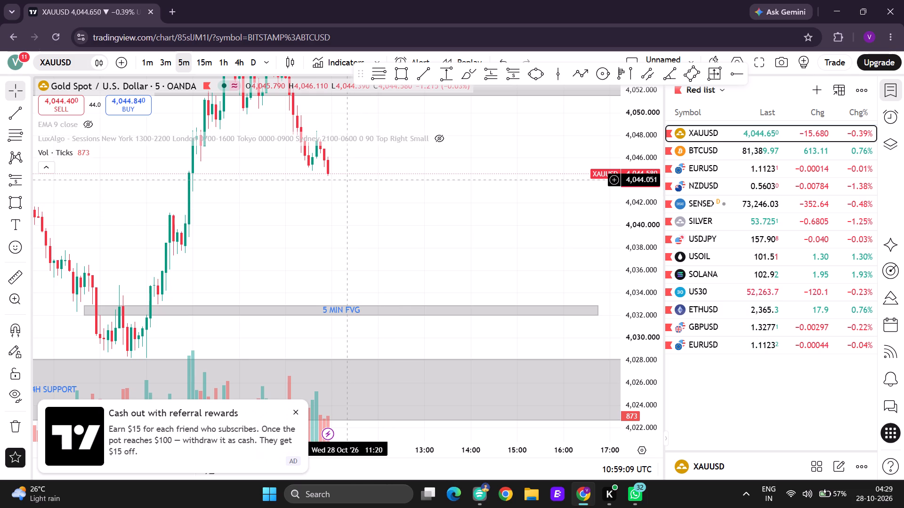
{"action": "left_click_drag", "start_coordinate": [345, 184], "coordinate": [360, 245]}
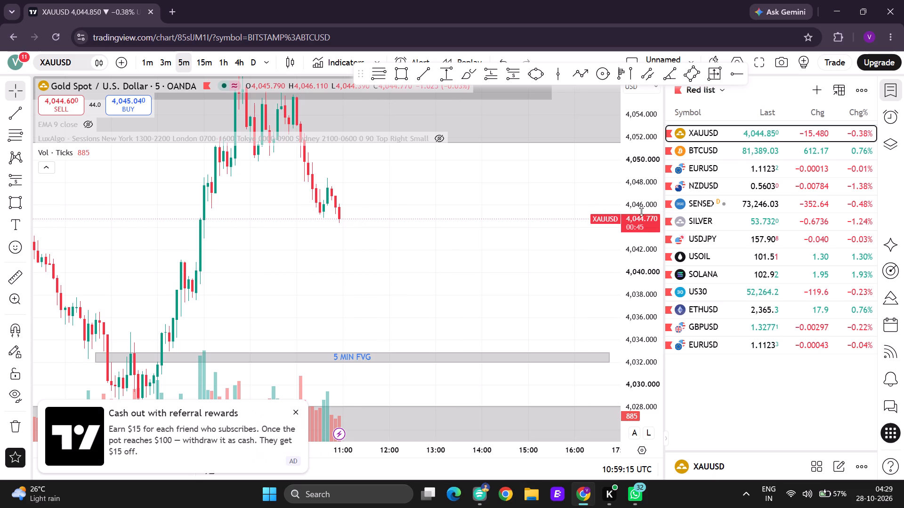
Draw a thin rectangle across the latest candle lows, from about 4,045.36 down to about 4,045.15 and extending to 14:20.
{"action": "left_click_drag", "start_coordinate": [642, 209], "coordinate": [624, 86]}
{"action": "scroll", "coordinate": [411, 198], "scroll_direction": "up", "scroll_amount": 2}
{"action": "left_click_drag", "start_coordinate": [371, 240], "coordinate": [414, 304]}
{"action": "left_click_drag", "start_coordinate": [629, 278], "coordinate": [624, 218]}
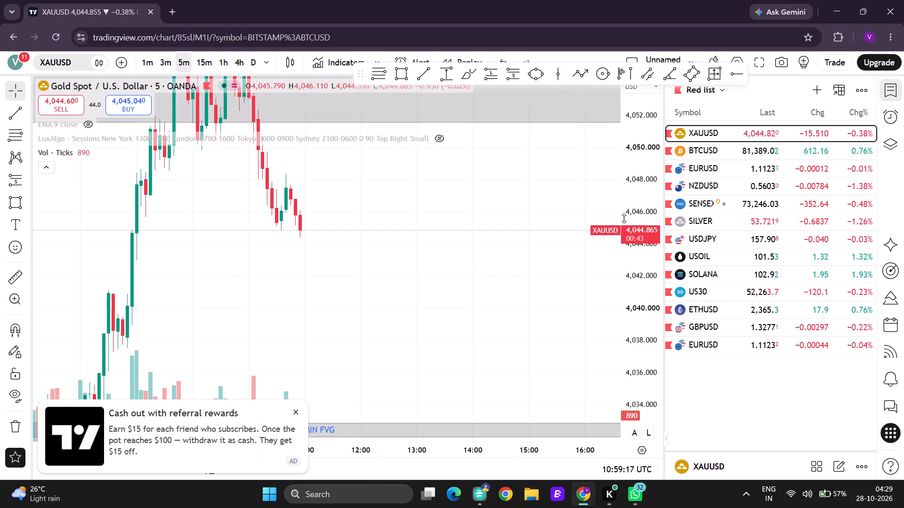
{"action": "left_click_drag", "start_coordinate": [624, 218], "coordinate": [615, 125]}
{"action": "left_click_drag", "start_coordinate": [421, 191], "coordinate": [424, 265]}
{"action": "left_click", "coordinate": [401, 74]}
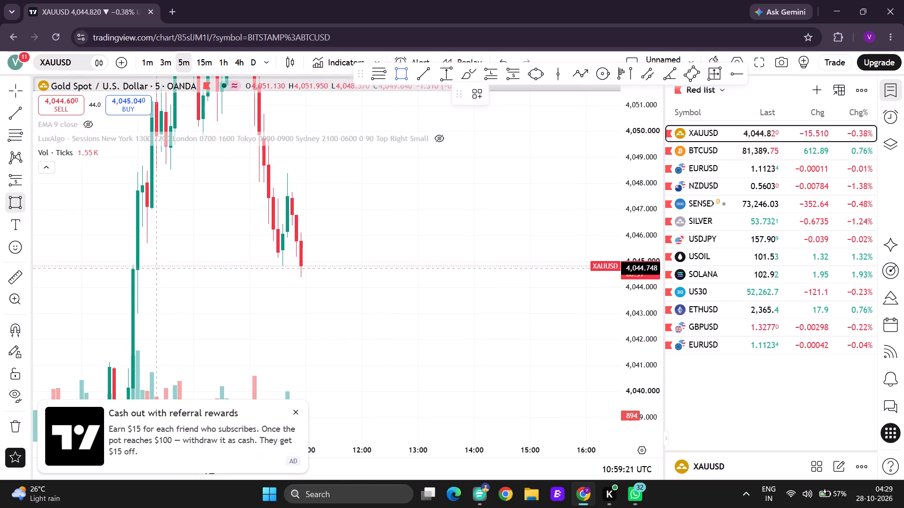
{"action": "left_click", "coordinate": [242, 252]}
{"action": "left_click", "coordinate": [491, 266]}
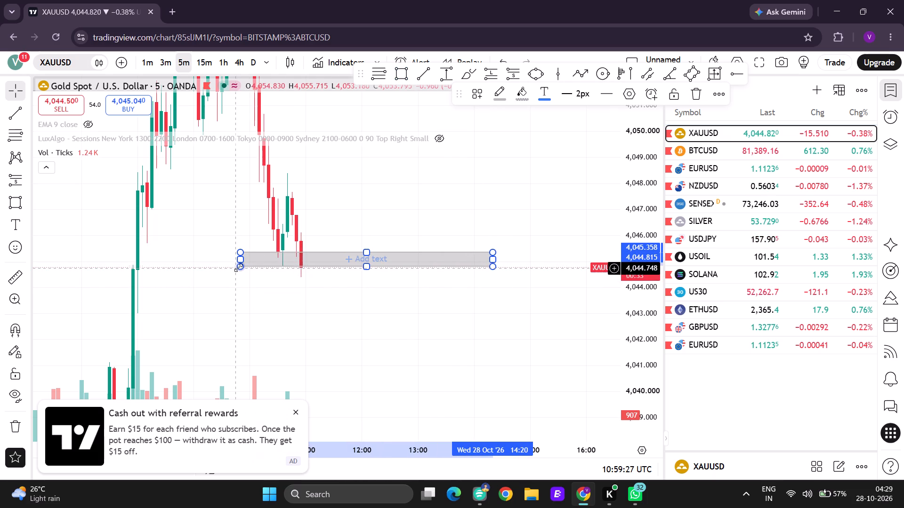
{"action": "left_click_drag", "start_coordinate": [238, 268], "coordinate": [230, 258]}
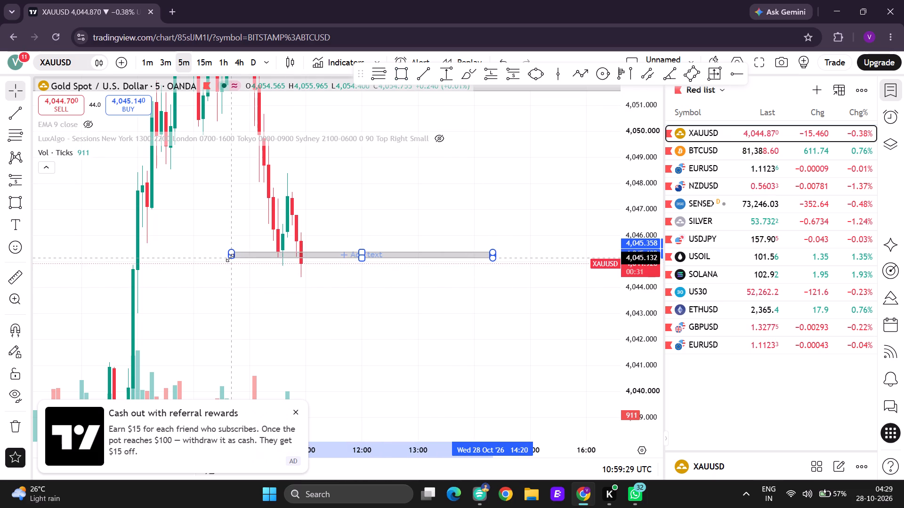
{"action": "left_click_drag", "start_coordinate": [230, 258], "coordinate": [228, 257]}
{"action": "left_click", "coordinate": [190, 301]}
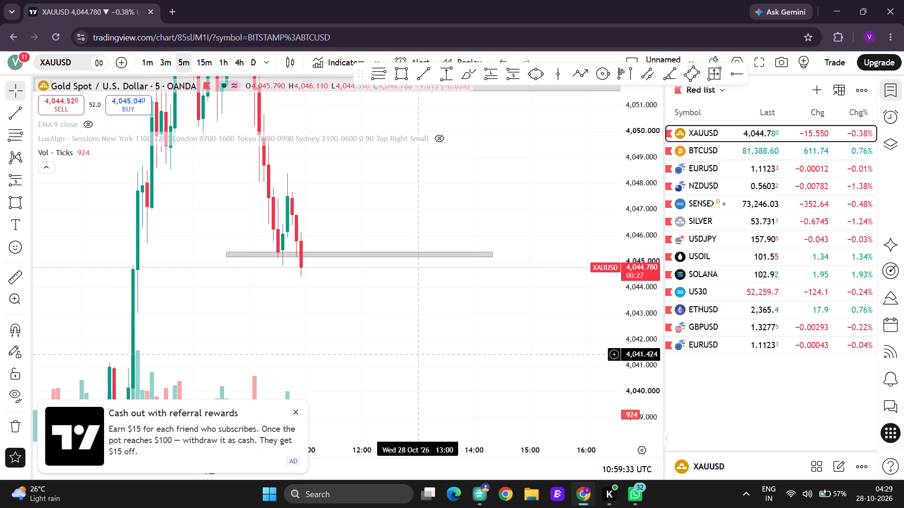
Measure the price distance from the thin rectangle at the recent lows down to the 5 MIN FVG, and clear the measurement.
{"action": "left_click_drag", "start_coordinate": [379, 340], "coordinate": [355, 235]}
{"action": "left_click_drag", "start_coordinate": [355, 235], "coordinate": [355, 228]}
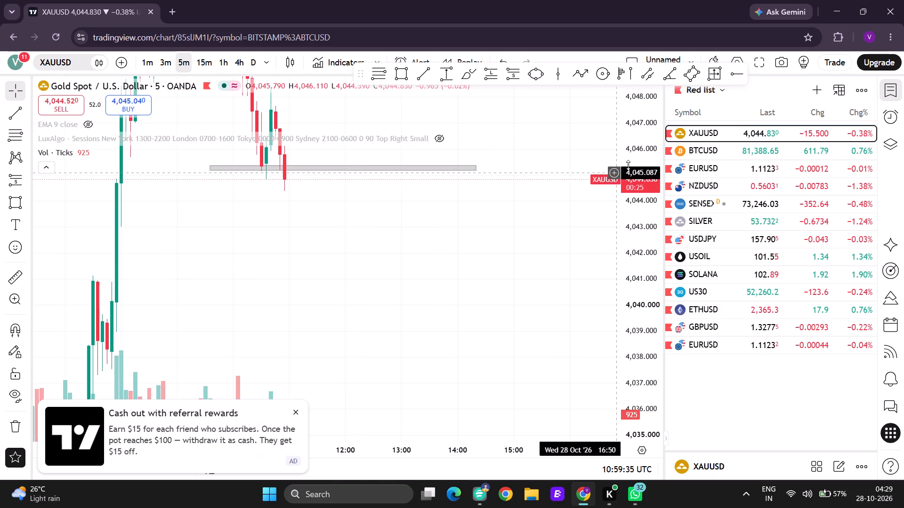
{"action": "left_click_drag", "start_coordinate": [638, 155], "coordinate": [648, 353]}
{"action": "scroll", "coordinate": [325, 270], "scroll_direction": "down", "scroll_amount": 1}
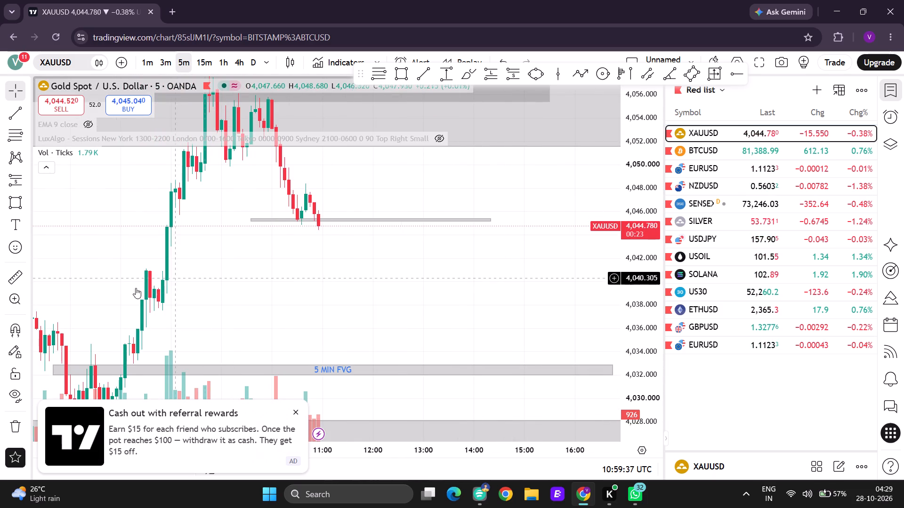
{"action": "left_click", "coordinate": [14, 278]}
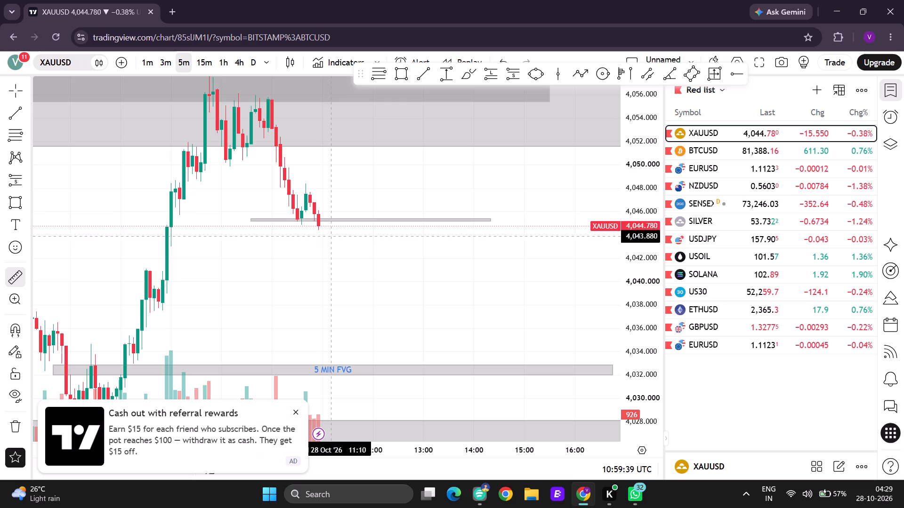
{"action": "left_click", "coordinate": [330, 222]}
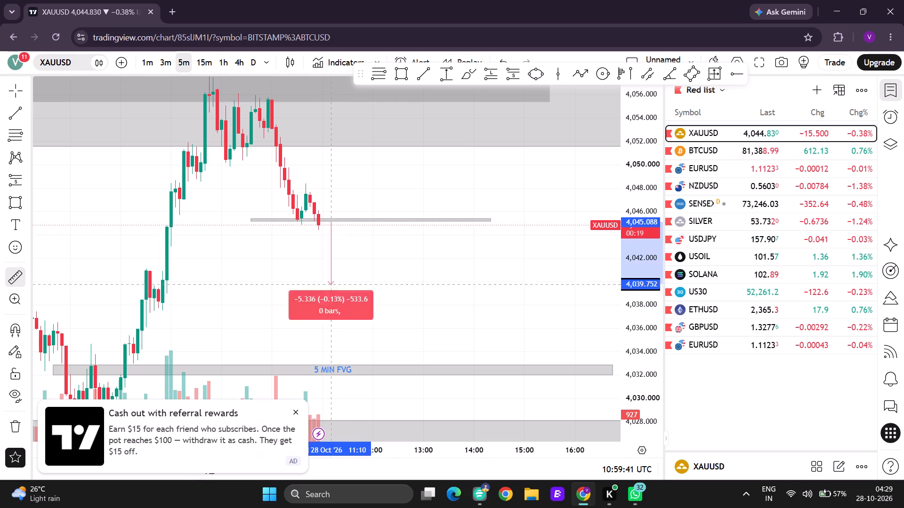
{"action": "left_click", "coordinate": [339, 365]}
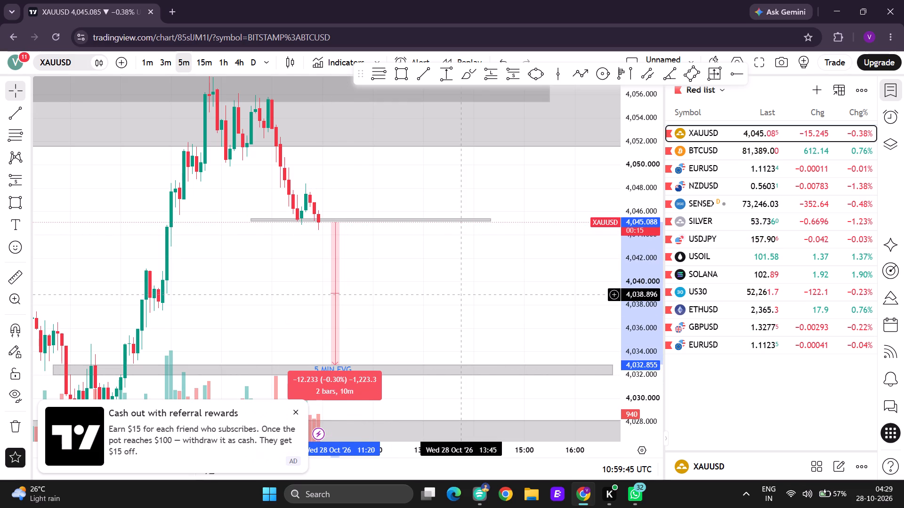
{"action": "left_click", "coordinate": [460, 293]}
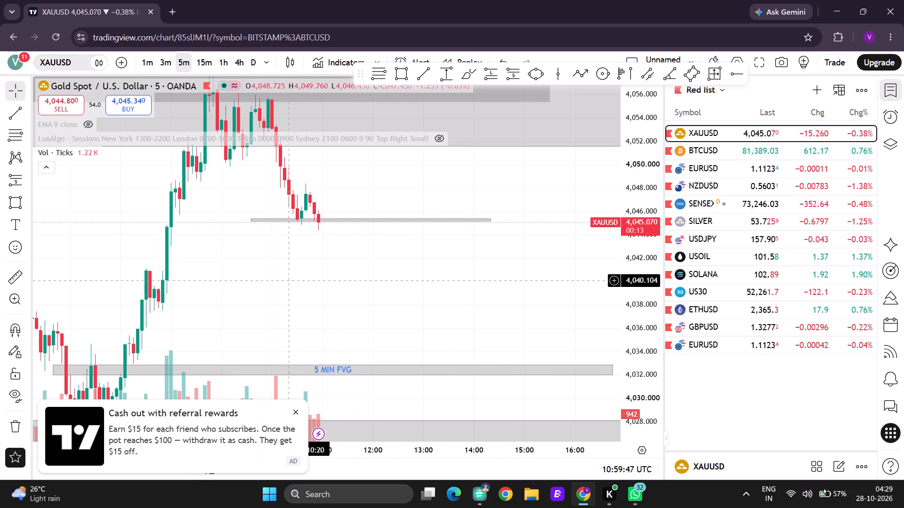
Extend the thin rectangle at the recent lows about two candles earlier and nudge its lower edge slightly down, keeping it narrow.
{"action": "left_click_drag", "start_coordinate": [273, 278], "coordinate": [301, 340]}
{"action": "scroll", "coordinate": [324, 336], "scroll_direction": "up", "scroll_amount": 3}
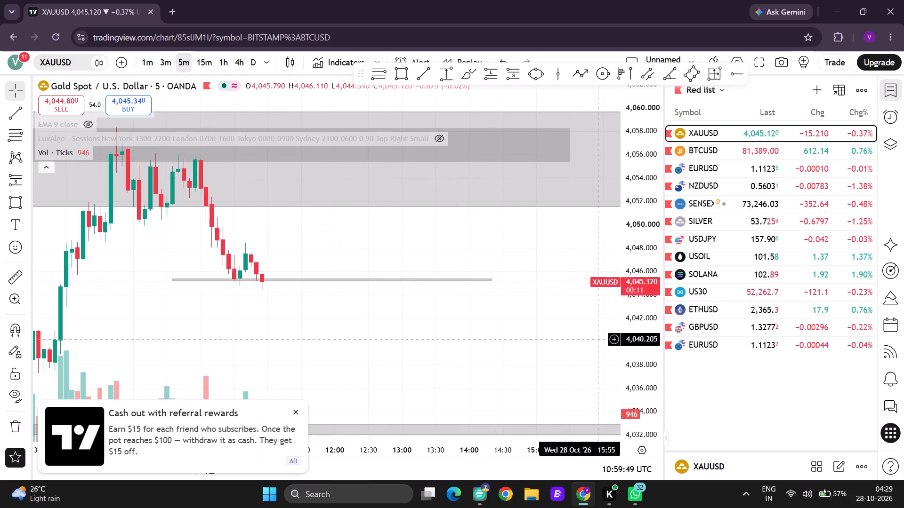
{"action": "left_click_drag", "start_coordinate": [643, 359], "coordinate": [618, 166]}
{"action": "scroll", "coordinate": [273, 221], "scroll_direction": "up", "scroll_amount": 2}
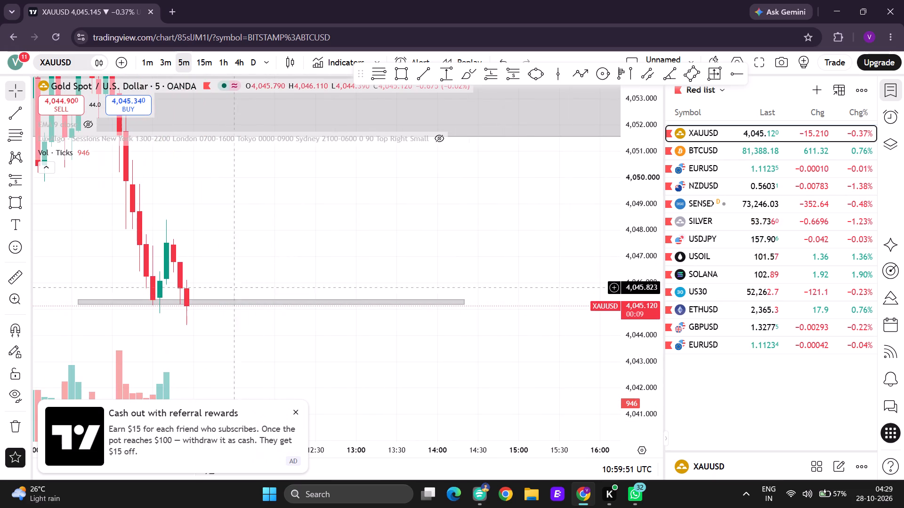
{"action": "left_click_drag", "start_coordinate": [265, 255], "coordinate": [332, 237]}
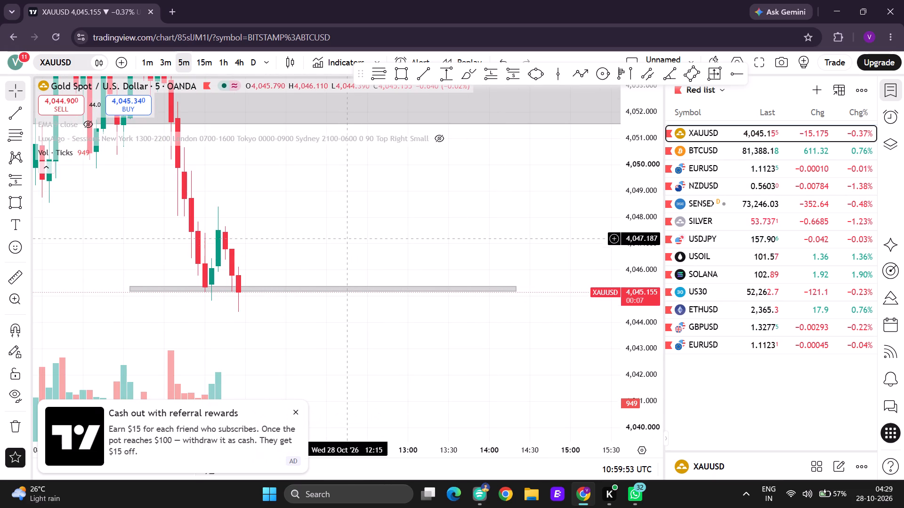
{"action": "left_click", "coordinate": [346, 237]}
{"action": "left_click_drag", "start_coordinate": [293, 324], "coordinate": [353, 357]}
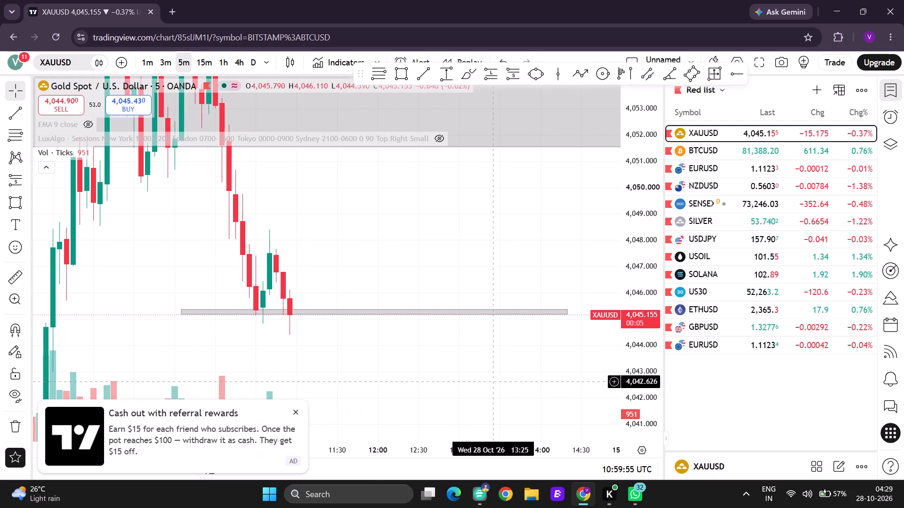
{"action": "left_click_drag", "start_coordinate": [637, 369], "coordinate": [606, 221]}
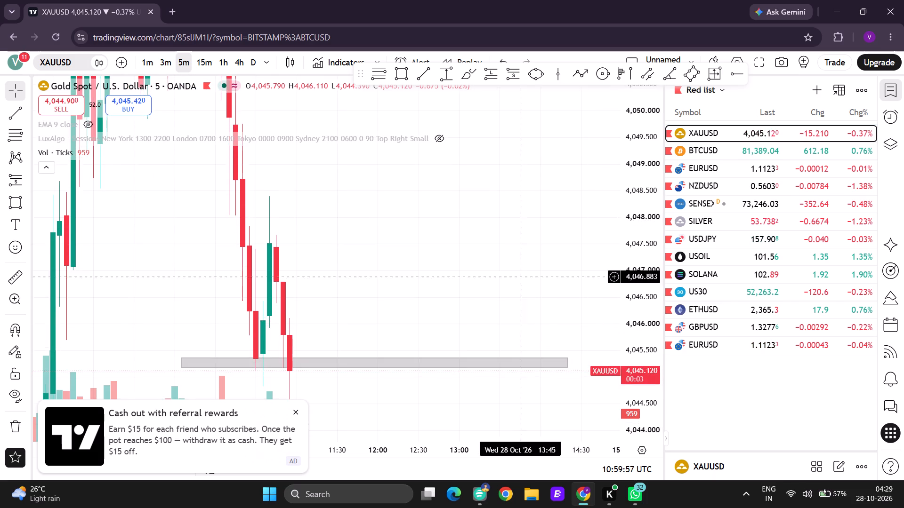
{"action": "left_click_drag", "start_coordinate": [489, 293], "coordinate": [468, 210]}
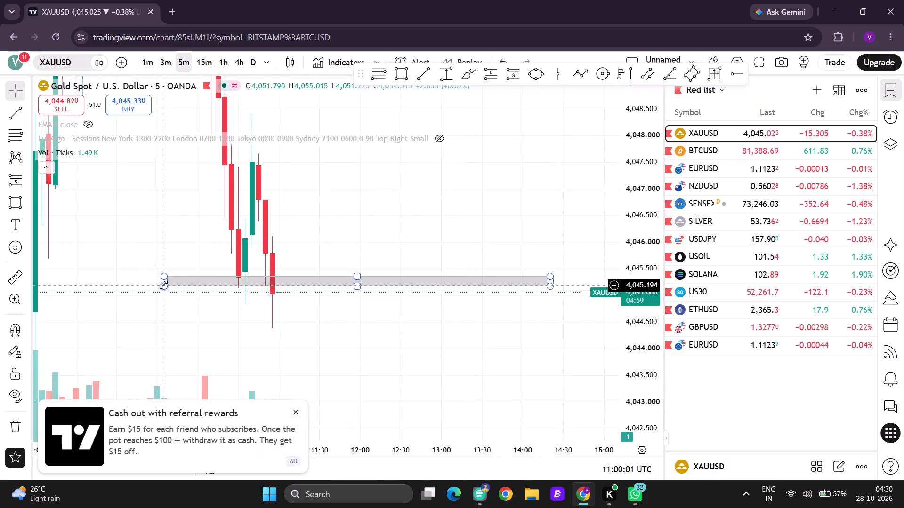
{"action": "left_click_drag", "start_coordinate": [163, 285], "coordinate": [153, 291]}
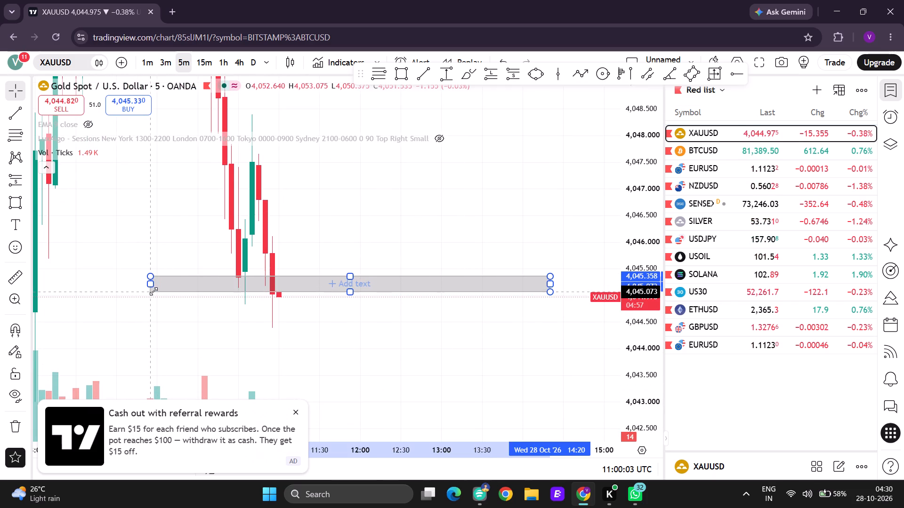
{"action": "left_click_drag", "start_coordinate": [153, 291], "coordinate": [148, 287]}
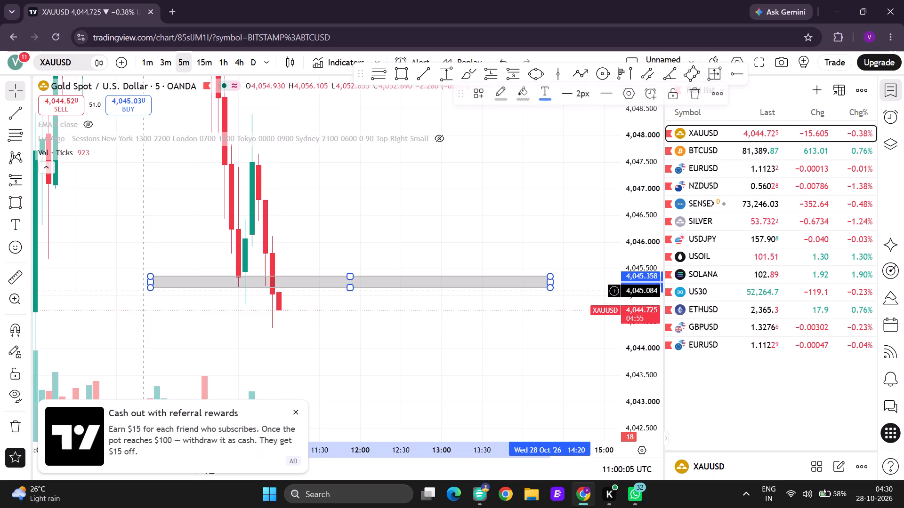
{"action": "left_click", "coordinate": [322, 338]}
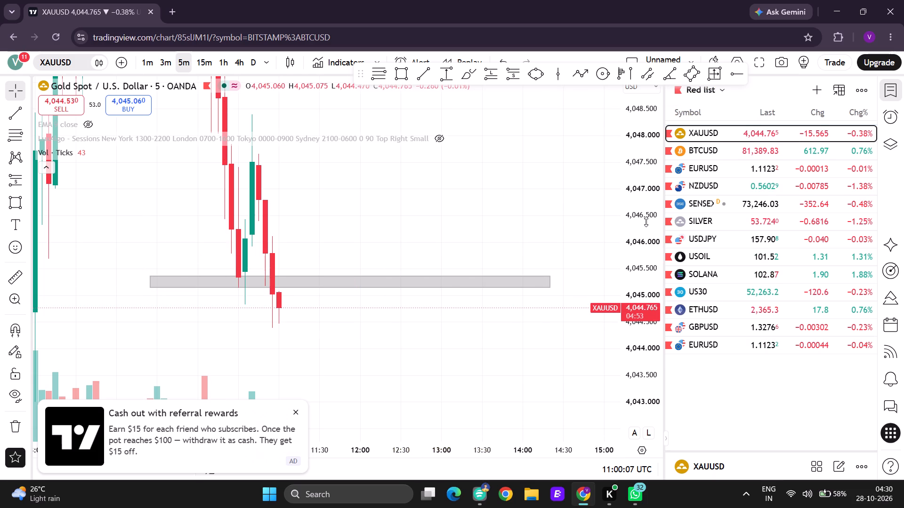
Examine the newest candle below the thin rectangle in the context of the wider 5-minute decline.
{"action": "left_click_drag", "start_coordinate": [645, 192], "coordinate": [638, 378]}
{"action": "scroll", "coordinate": [428, 371], "scroll_direction": "down", "scroll_amount": 2}
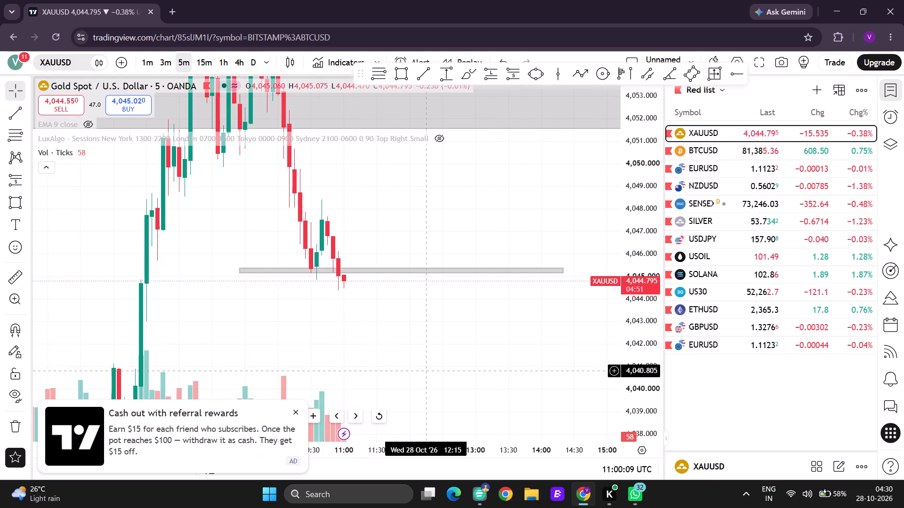
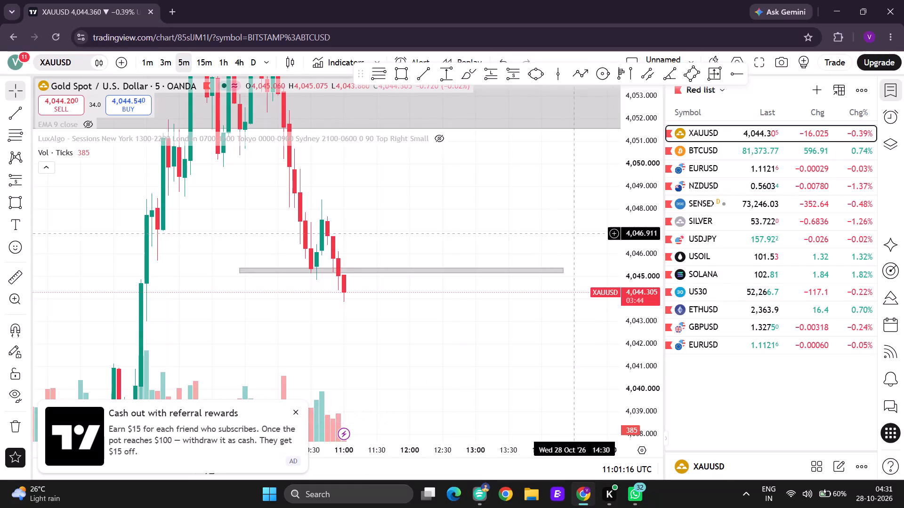
Dismiss the referral ad and examine the 5-minute price action between the thin rectangle at the recent lows and the 5 MIN FVG.
{"action": "left_click", "coordinate": [295, 411]}
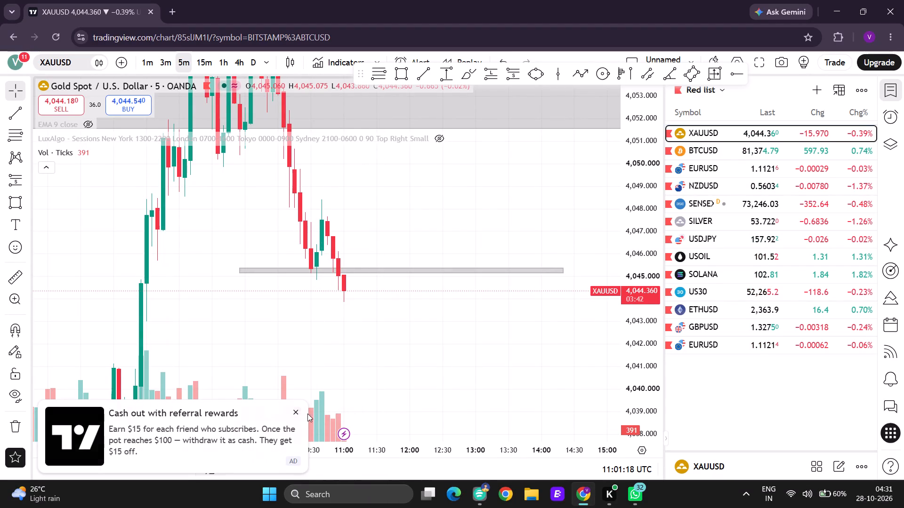
{"action": "scroll", "coordinate": [344, 357], "scroll_direction": "up", "scroll_amount": 3}
{"action": "scroll", "coordinate": [284, 339], "scroll_direction": "down", "scroll_amount": 5}
{"action": "left_click_drag", "start_coordinate": [324, 332], "coordinate": [336, 318]}
{"action": "left_click_drag", "start_coordinate": [640, 223], "coordinate": [627, 346]}
{"action": "scroll", "coordinate": [387, 339], "scroll_direction": "up", "scroll_amount": 2}
{"action": "left_click_drag", "start_coordinate": [258, 317], "coordinate": [399, 333]}
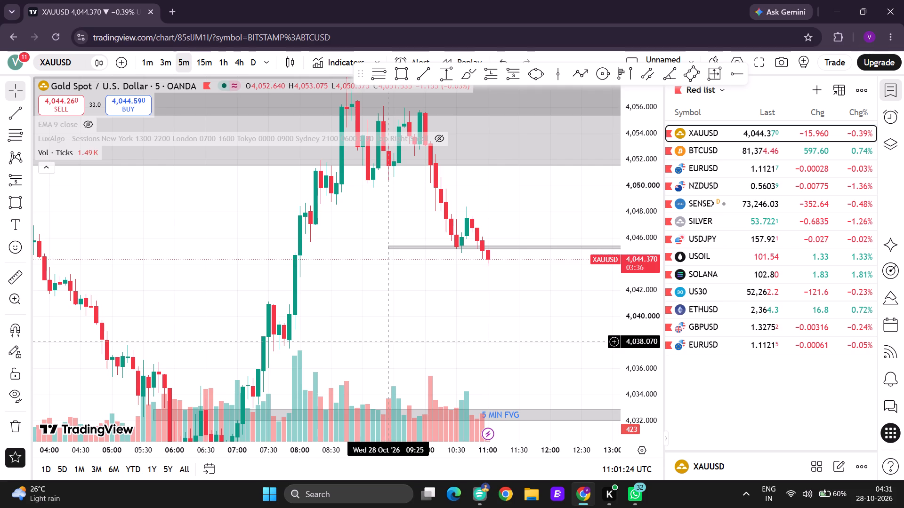
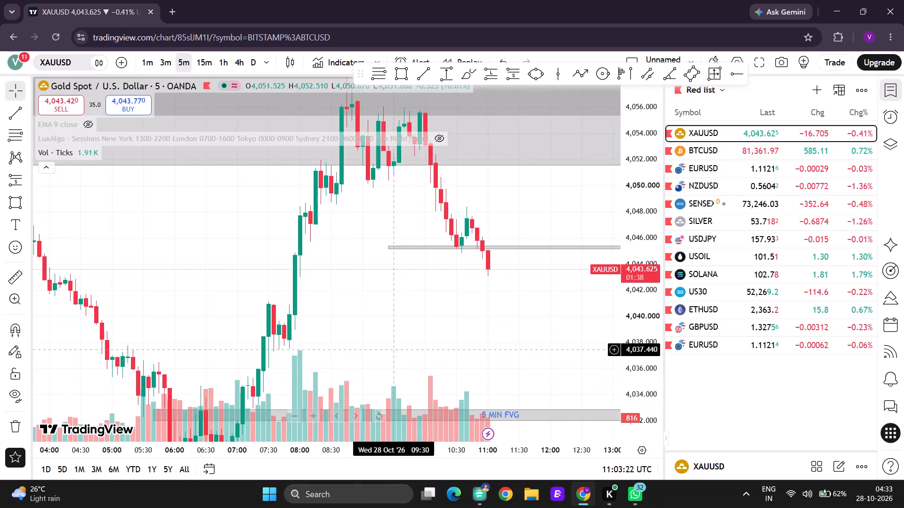
Place a short position on the 11:00 candle with entry at 4,045.049, just below the thin rectangle, and stop at 4,047.030.
{"action": "left_click_drag", "start_coordinate": [481, 316], "coordinate": [394, 322]}
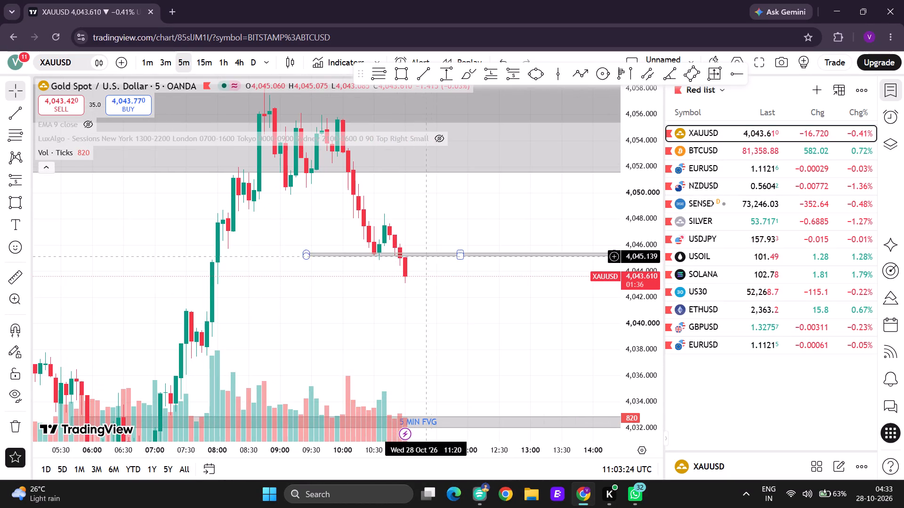
{"action": "left_click_drag", "start_coordinate": [504, 224], "coordinate": [478, 282]}
{"action": "left_click", "coordinate": [513, 71]}
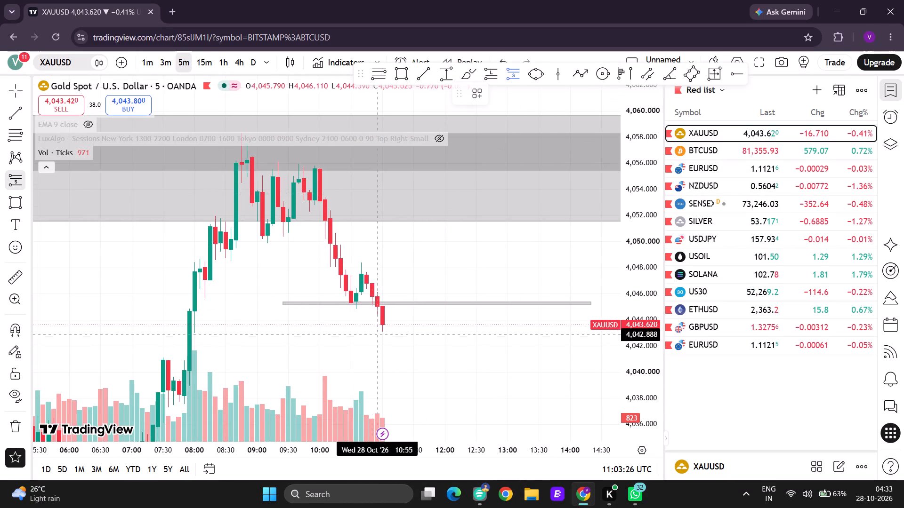
{"action": "left_click", "coordinate": [382, 306]}
{"action": "left_click_drag", "start_coordinate": [384, 226], "coordinate": [312, 293]}
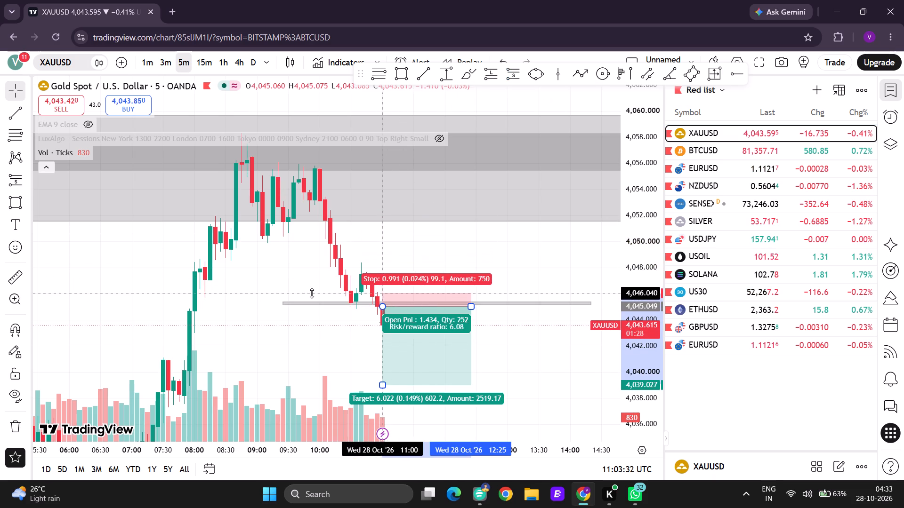
{"action": "left_click_drag", "start_coordinate": [312, 293], "coordinate": [296, 282]}
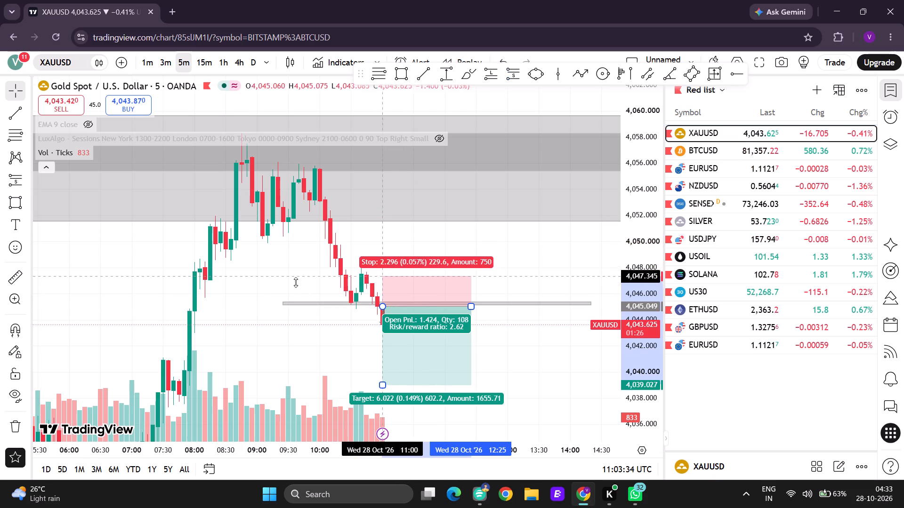
{"action": "left_click_drag", "start_coordinate": [296, 282], "coordinate": [291, 280]}
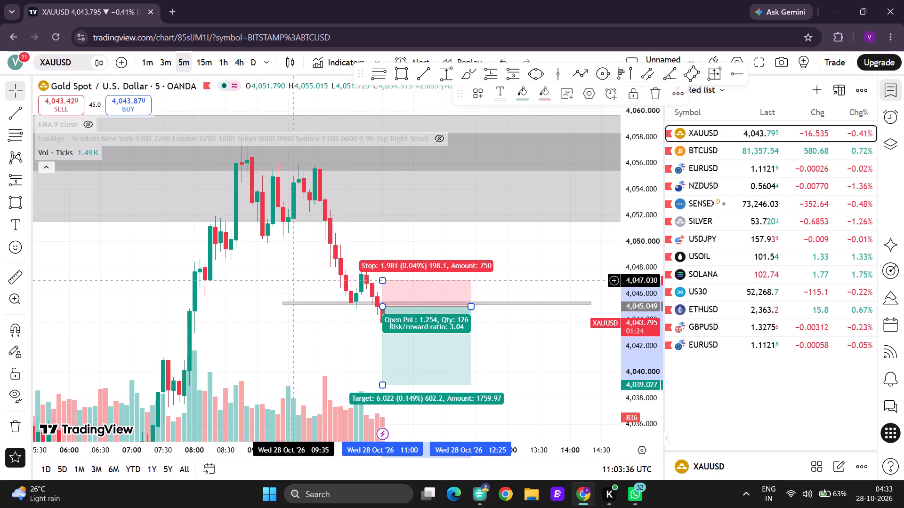
Lower the short position's target to 4,032.893 at the upper edge of the 5 MIN FVG and extend its end to about 14:00.
{"action": "left_click_drag", "start_coordinate": [483, 231], "coordinate": [465, 161]}
{"action": "scroll", "coordinate": [329, 344], "scroll_direction": "down", "scroll_amount": 3}
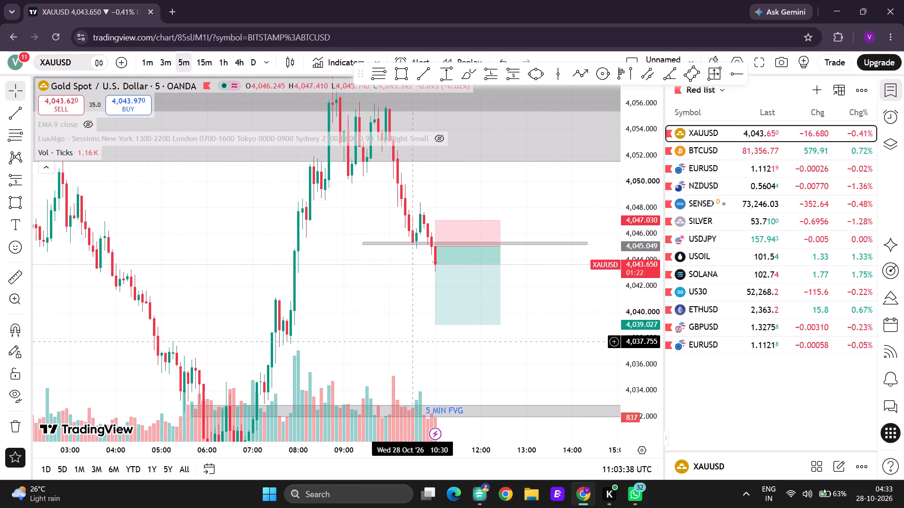
{"action": "left_click_drag", "start_coordinate": [435, 327], "coordinate": [434, 402]}
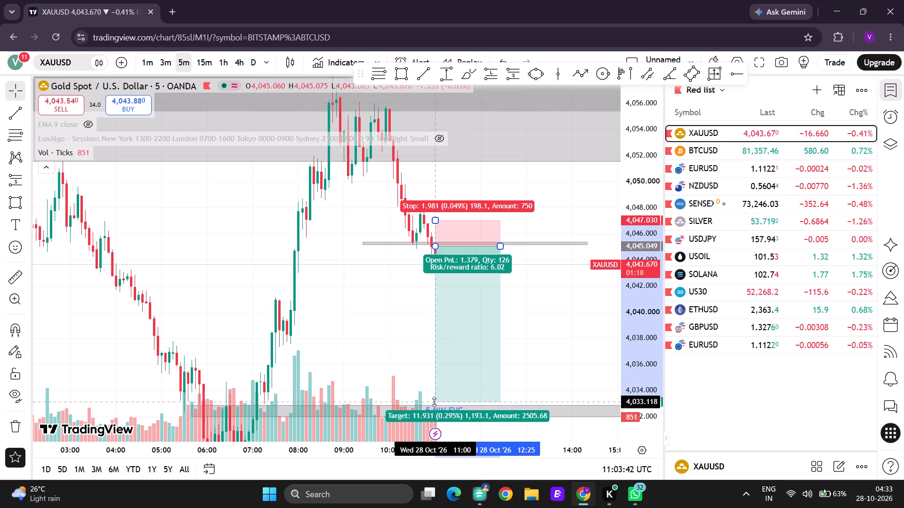
{"action": "left_click_drag", "start_coordinate": [434, 402], "coordinate": [434, 405]}
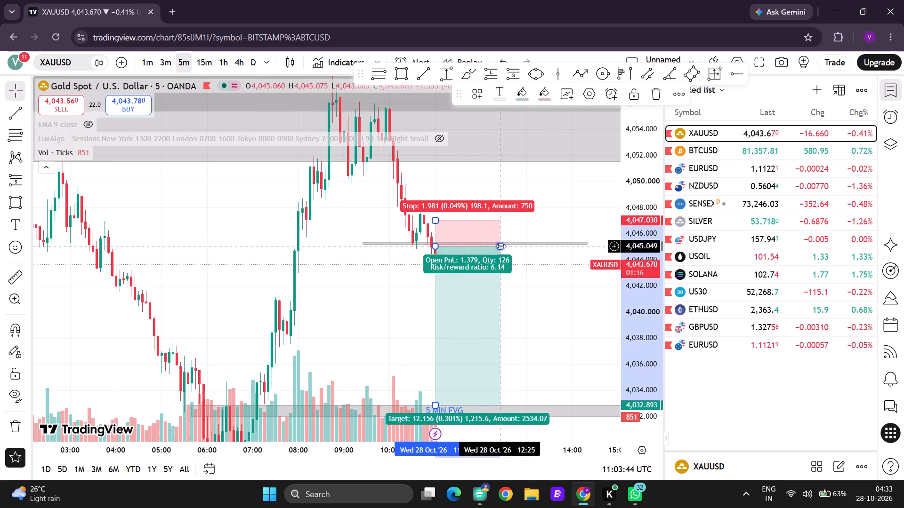
{"action": "left_click_drag", "start_coordinate": [501, 246], "coordinate": [570, 241]}
{"action": "left_click", "coordinate": [411, 273]}
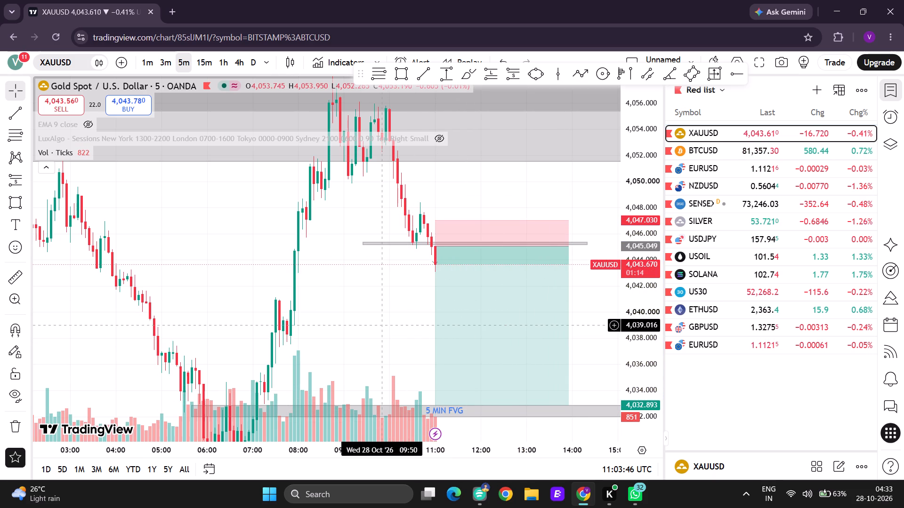
{"action": "left_click_drag", "start_coordinate": [381, 325], "coordinate": [350, 276]}
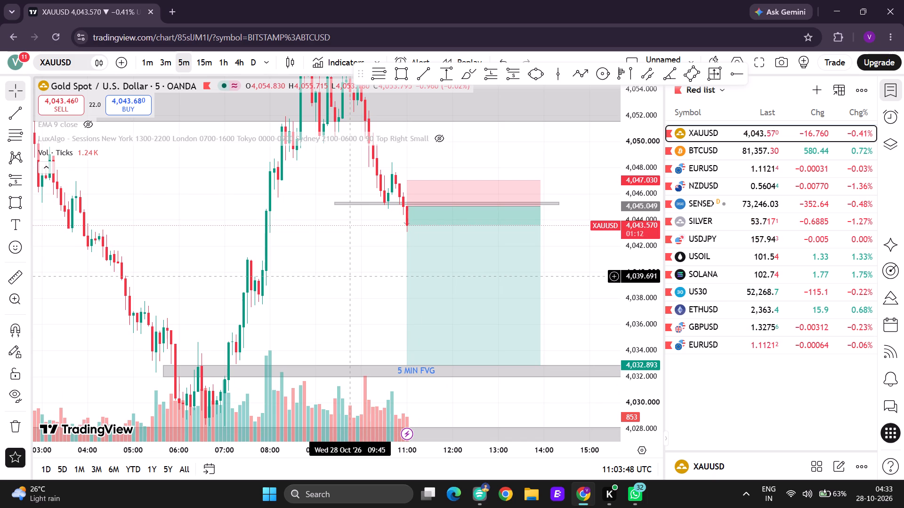
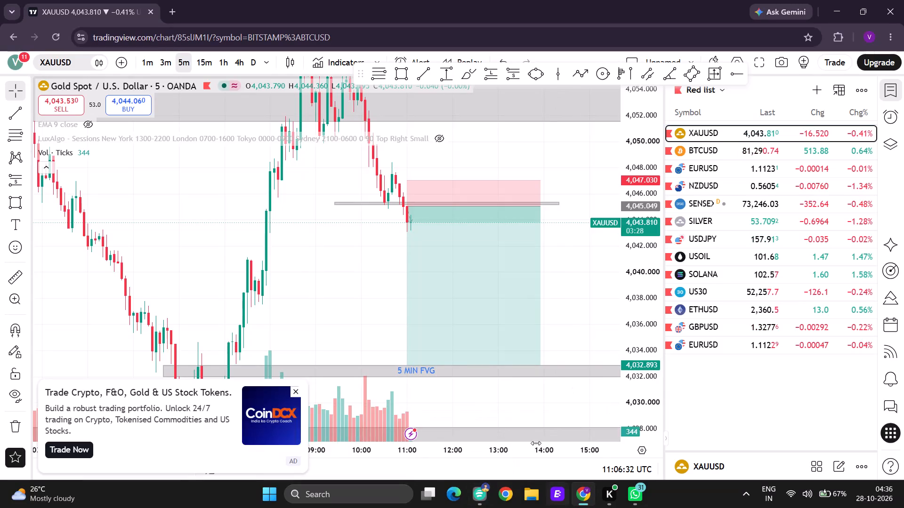
Dismiss the advertisement covering the chart and read the latest gold news update marked at the 11:00 candle.
{"action": "left_click", "coordinate": [555, 385]}
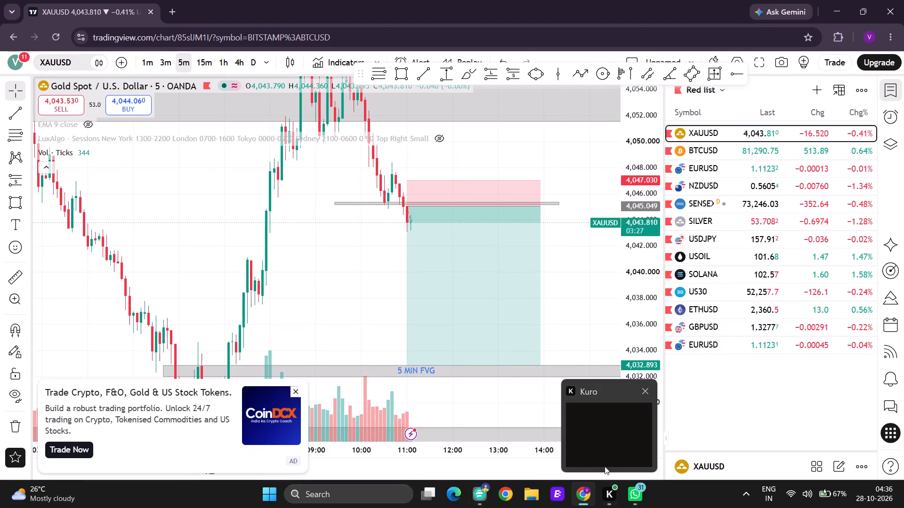
{"action": "left_click", "coordinate": [297, 387]}
{"action": "left_click", "coordinate": [403, 434]}
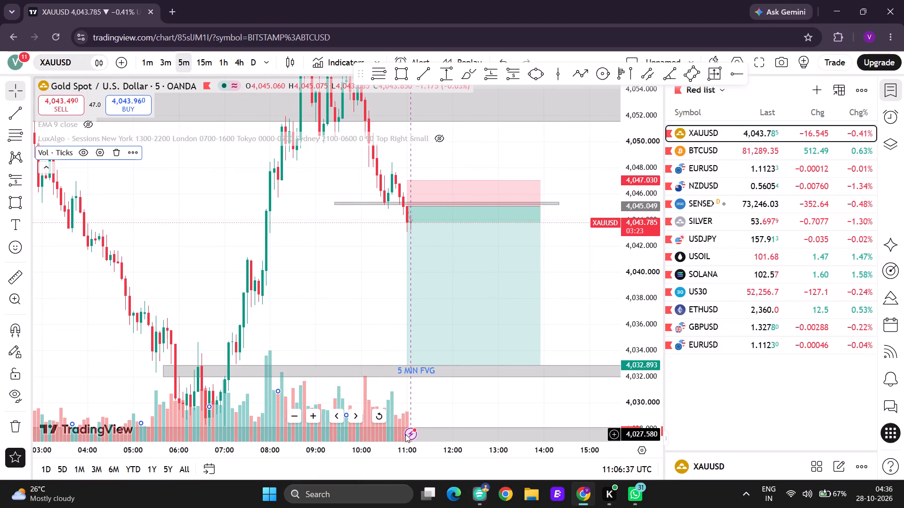
{"action": "left_click", "coordinate": [406, 434]}
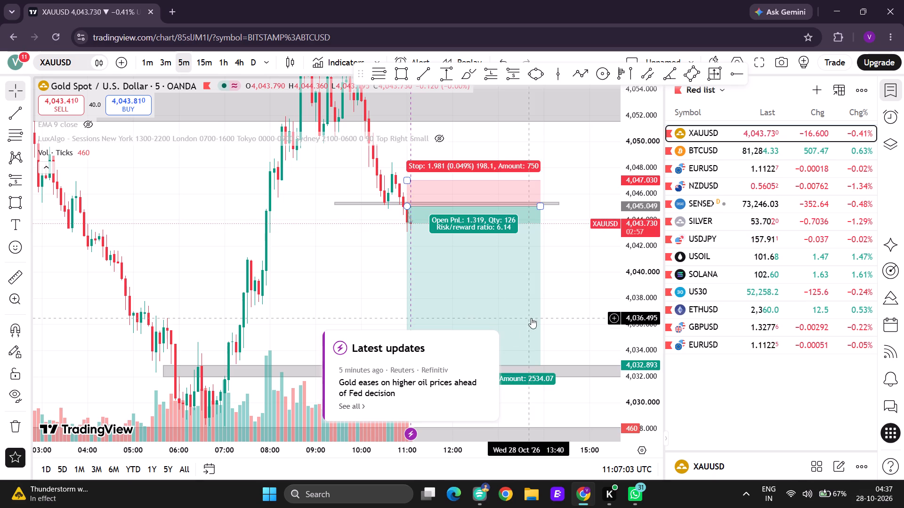
{"action": "left_click", "coordinate": [369, 304]}
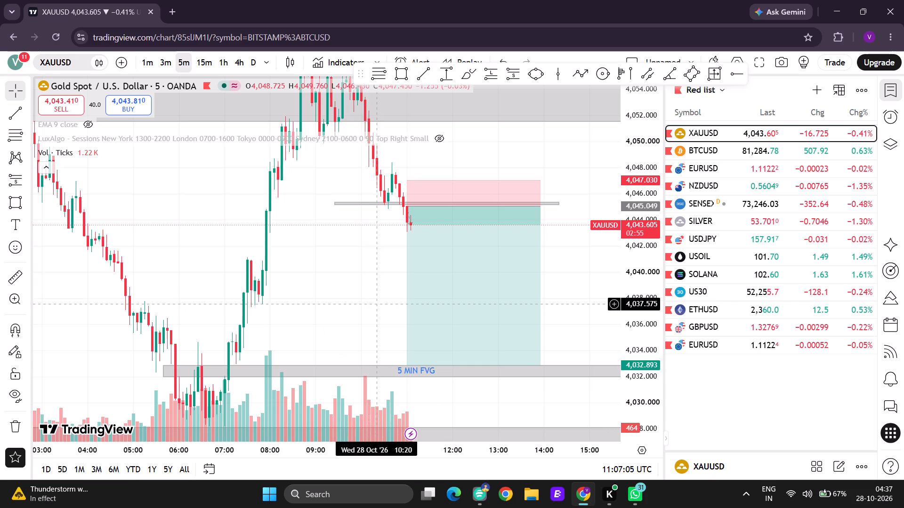
Examine the planned XAUUSD short against recent price action, the 5 MIN FVG and the 4H SUPPORT zone below it.
{"action": "scroll", "coordinate": [376, 303], "scroll_direction": "up", "scroll_amount": 2}
{"action": "scroll", "coordinate": [287, 303], "scroll_direction": "down", "scroll_amount": 1}
{"action": "scroll", "coordinate": [300, 307], "scroll_direction": "up", "scroll_amount": 1}
{"action": "left_click_drag", "start_coordinate": [279, 308], "coordinate": [322, 292]}
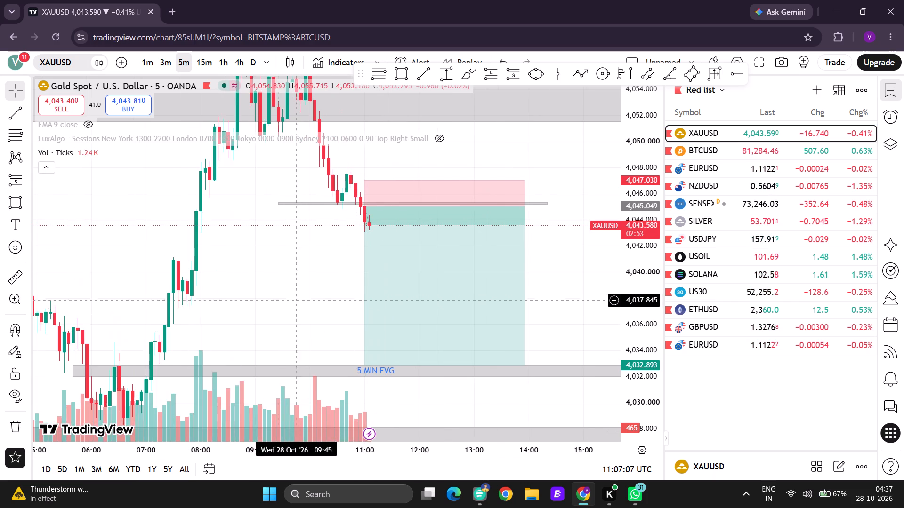
{"action": "left_click_drag", "start_coordinate": [322, 292], "coordinate": [374, 280]}
{"action": "left_click_drag", "start_coordinate": [635, 198], "coordinate": [633, 228]}
{"action": "scroll", "coordinate": [350, 270], "scroll_direction": "down", "scroll_amount": 1}
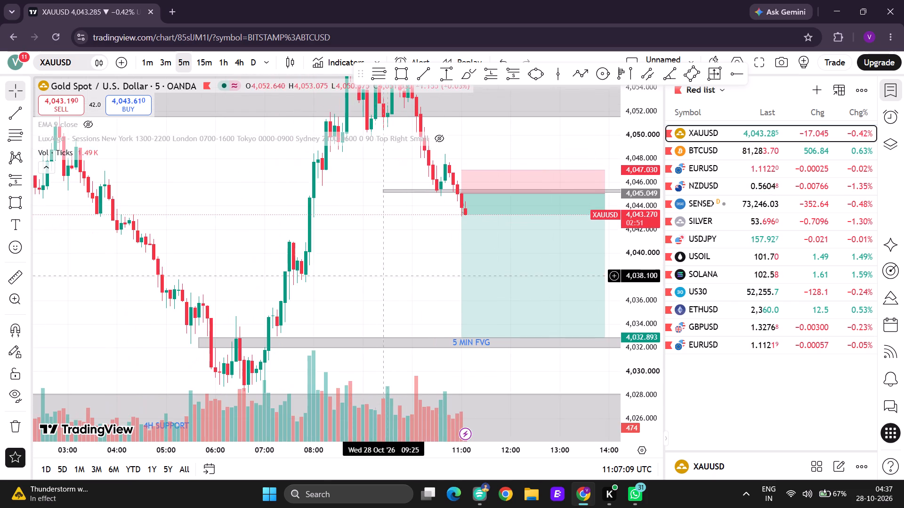
{"action": "left_click_drag", "start_coordinate": [387, 276], "coordinate": [387, 237]}
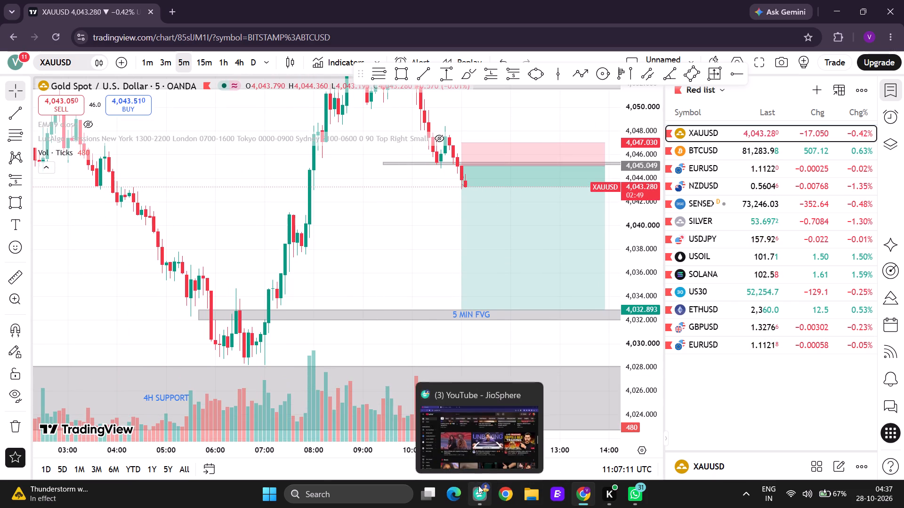
Switch to YouTube in JioSphere and watch the Bullish Master FX XAUUSD stream at its live point, then return to the home feed.
{"action": "left_click", "coordinate": [480, 485]}
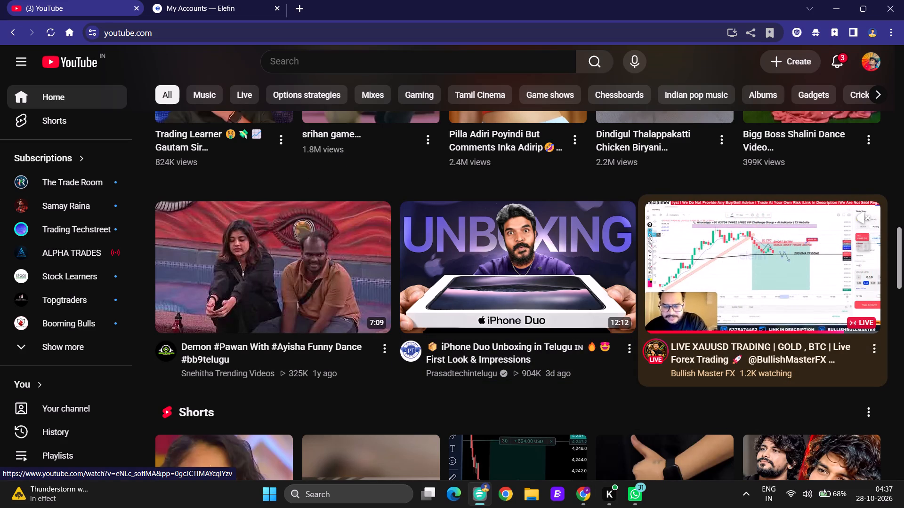
{"action": "left_click", "coordinate": [730, 288]}
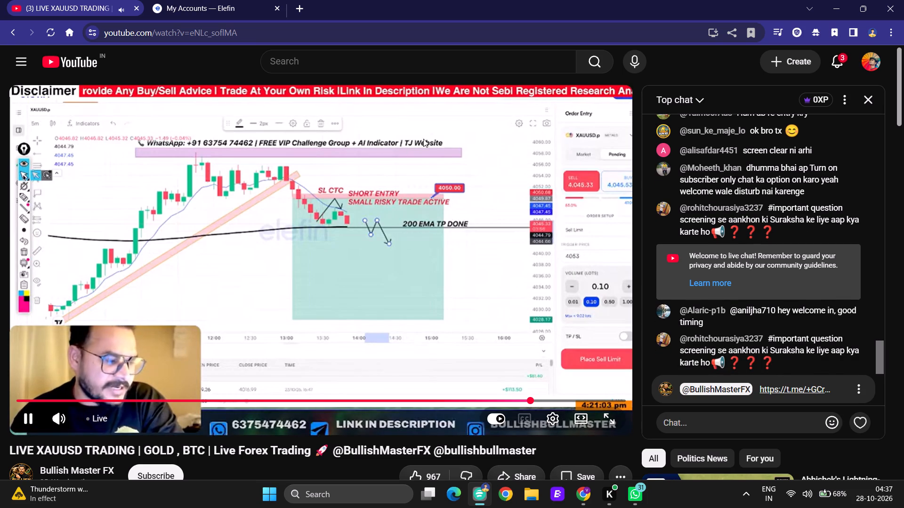
{"action": "left_click", "coordinate": [92, 424]}
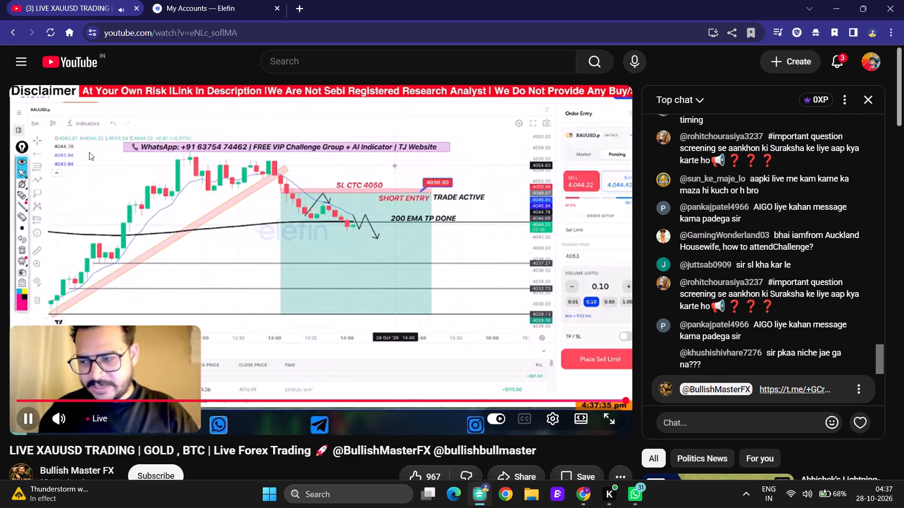
{"action": "left_click", "coordinate": [13, 39]}
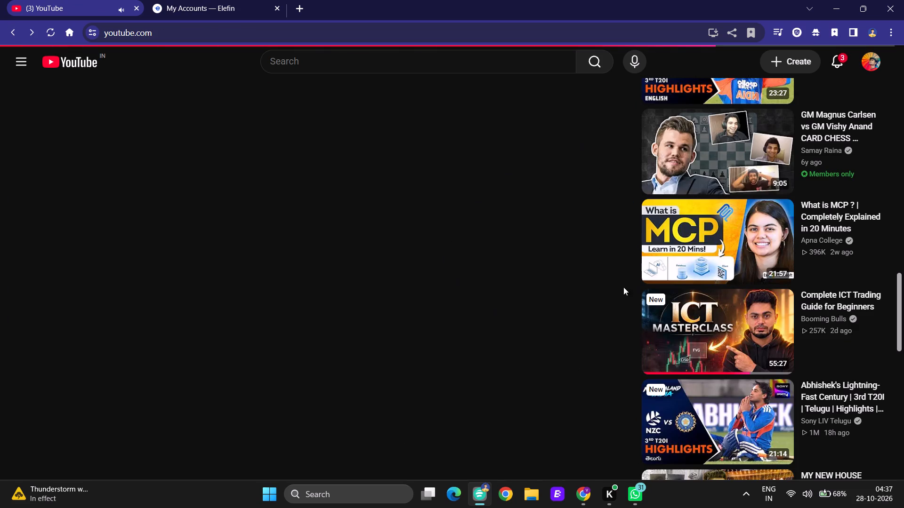
Open the most recent Live Trading stream from the Booming Bulls channel's live videos.
{"action": "scroll", "coordinate": [460, 205], "scroll_direction": "up", "scroll_amount": 4}
{"action": "scroll", "coordinate": [63, 100], "scroll_direction": "up", "scroll_amount": 4}
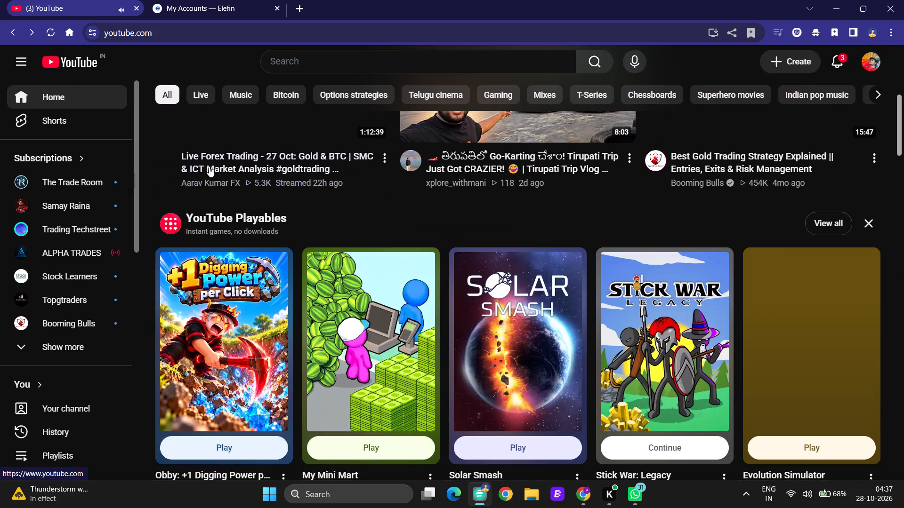
{"action": "scroll", "coordinate": [551, 472], "scroll_direction": "up", "scroll_amount": 4}
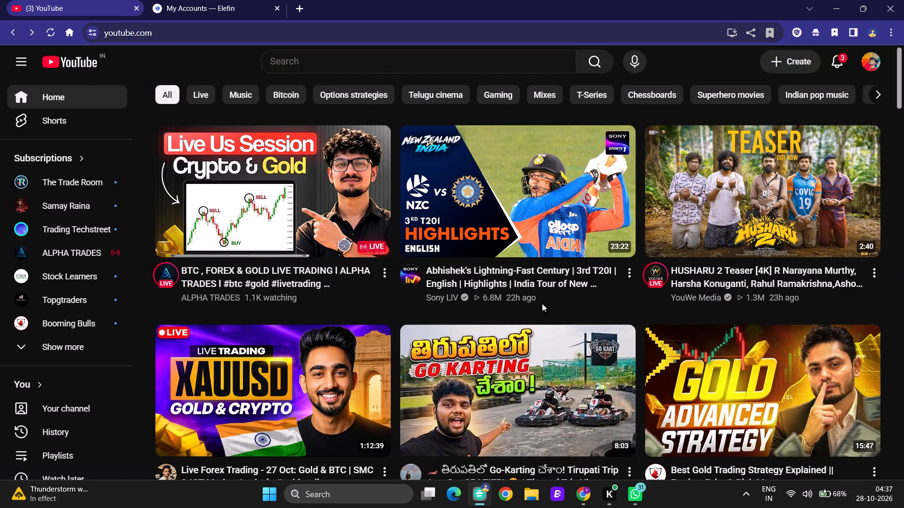
{"action": "scroll", "coordinate": [535, 298], "scroll_direction": "up", "scroll_amount": 1}
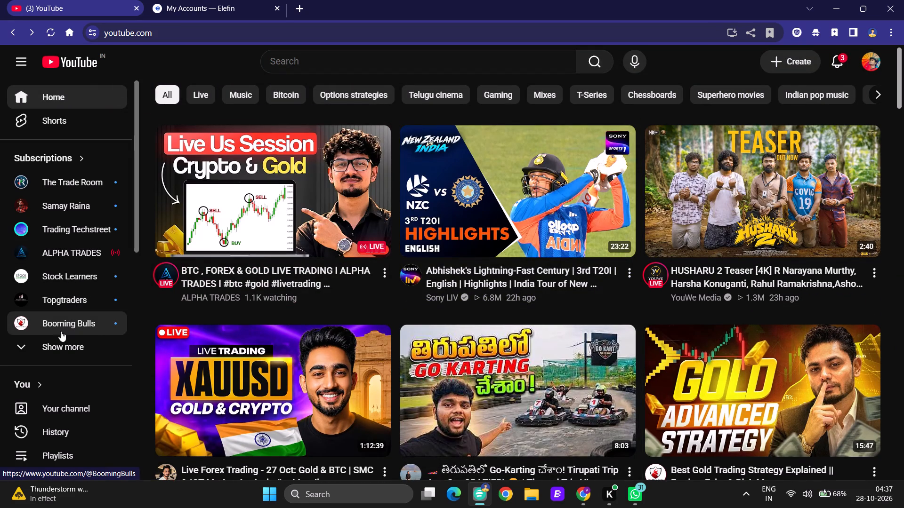
{"action": "left_click", "coordinate": [56, 331]}
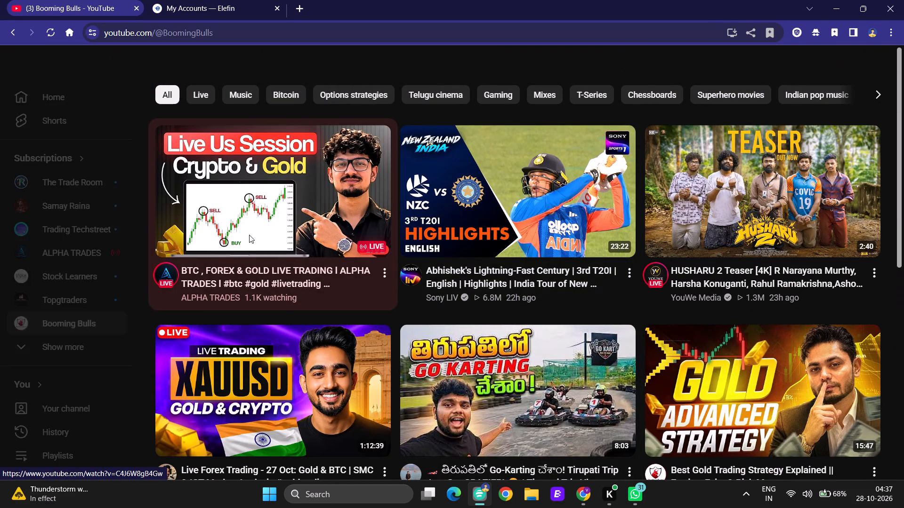
{"action": "left_click", "coordinate": [265, 313]}
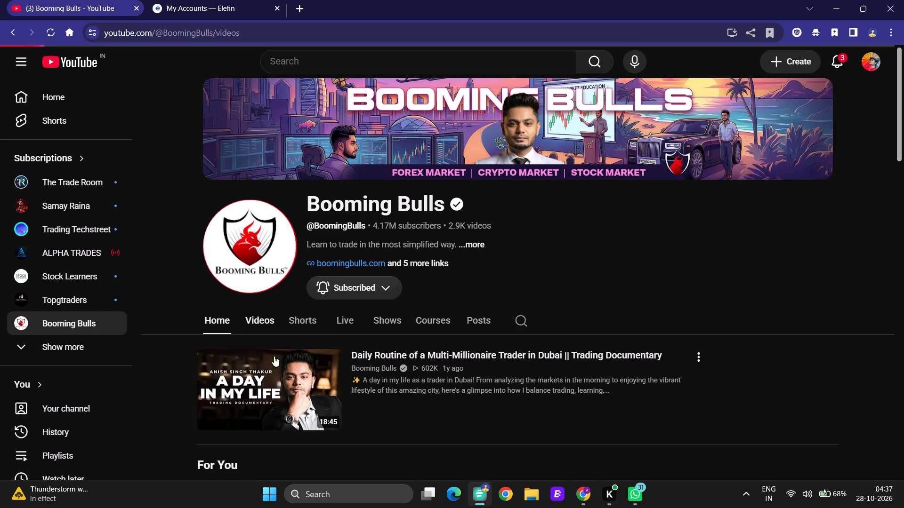
{"action": "left_click", "coordinate": [335, 324]}
{"action": "scroll", "coordinate": [339, 323], "scroll_direction": "down", "scroll_amount": 3}
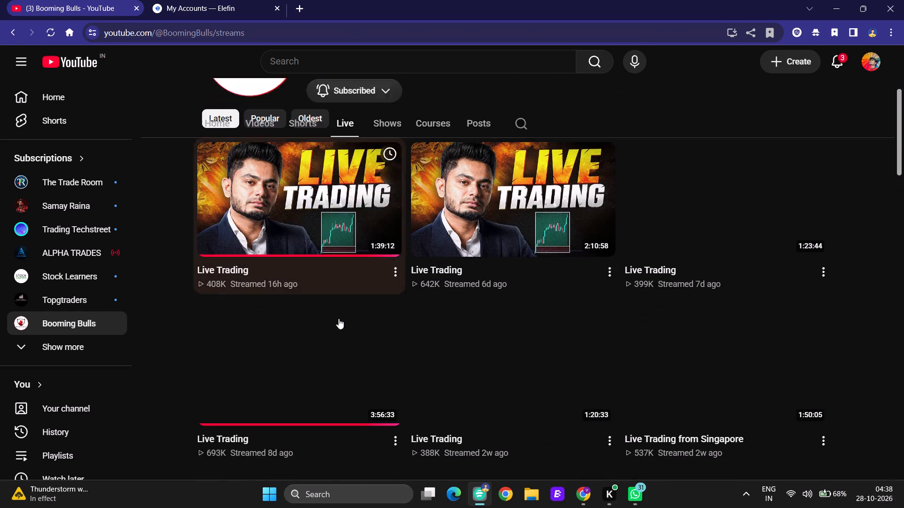
{"action": "left_click", "coordinate": [313, 190]}
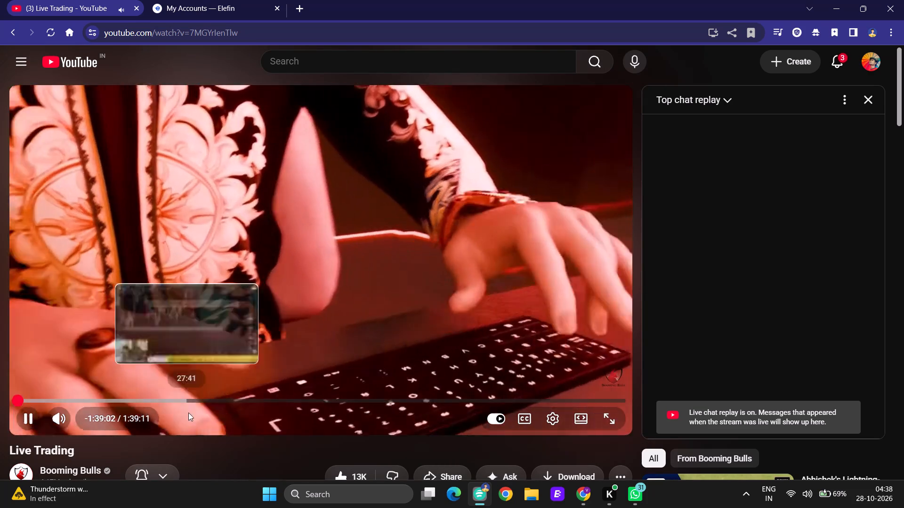
{"action": "left_click", "coordinate": [200, 398]}
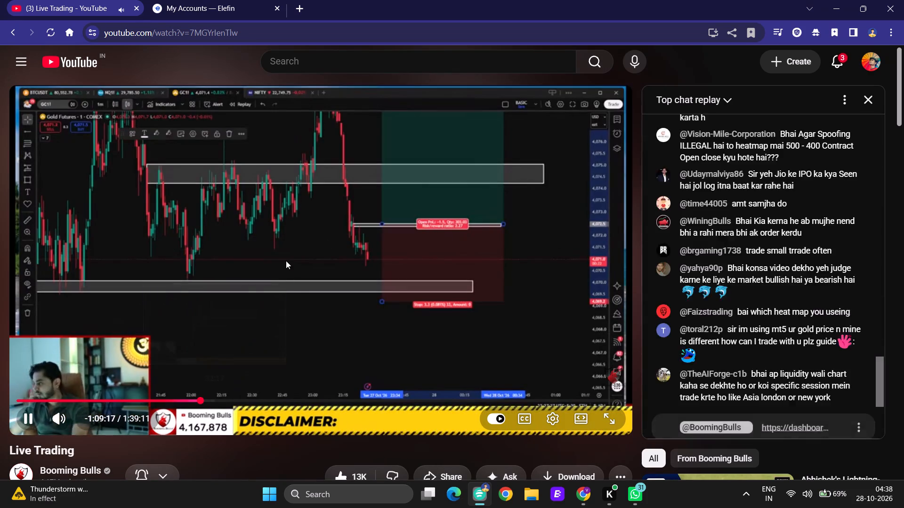
{"action": "left_click", "coordinate": [260, 401]}
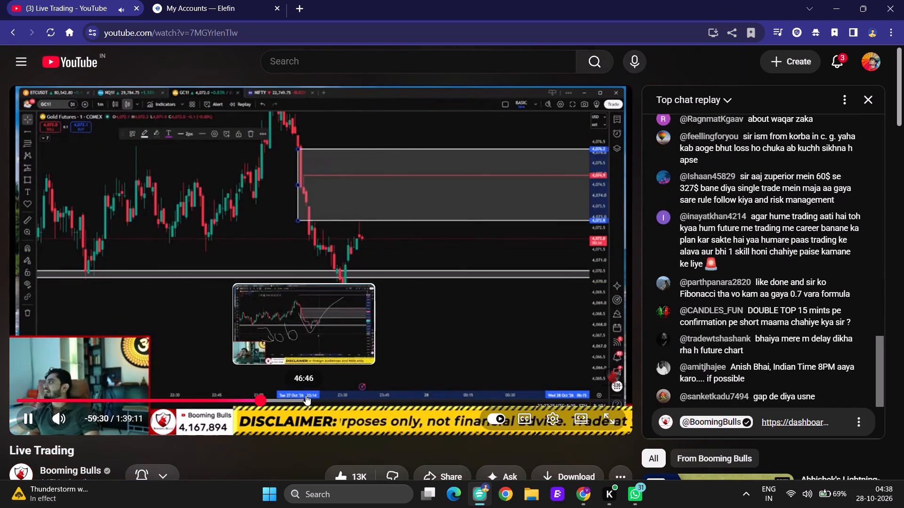
{"action": "left_click", "coordinate": [374, 400]}
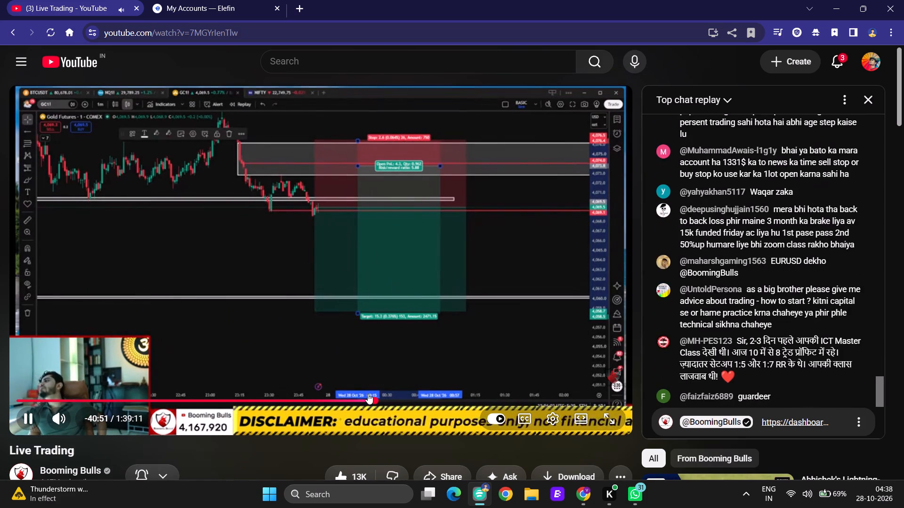
{"action": "left_click", "coordinate": [385, 402]}
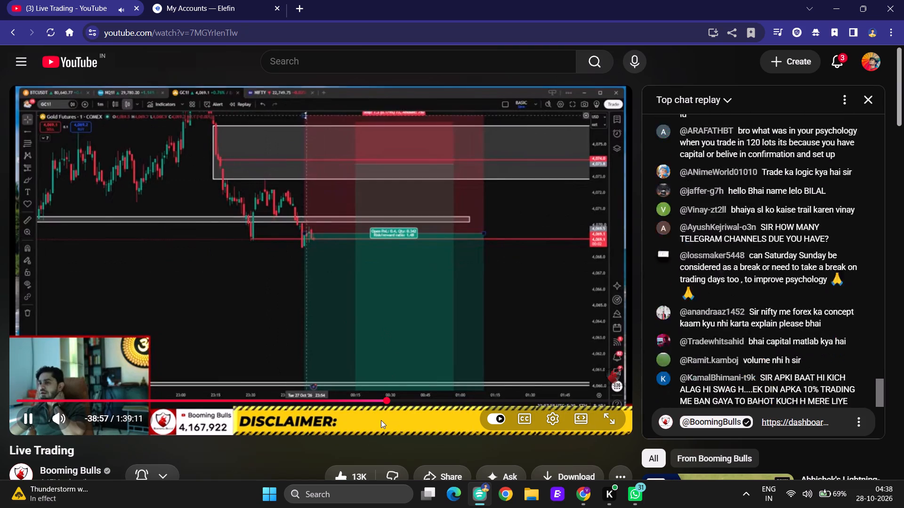
{"action": "left_click", "coordinate": [398, 396]}
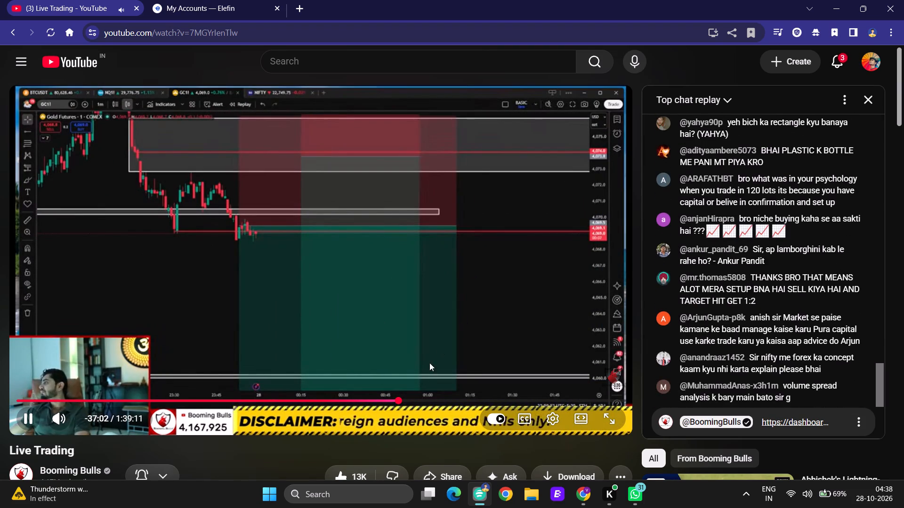
{"action": "left_click", "coordinate": [434, 397]}
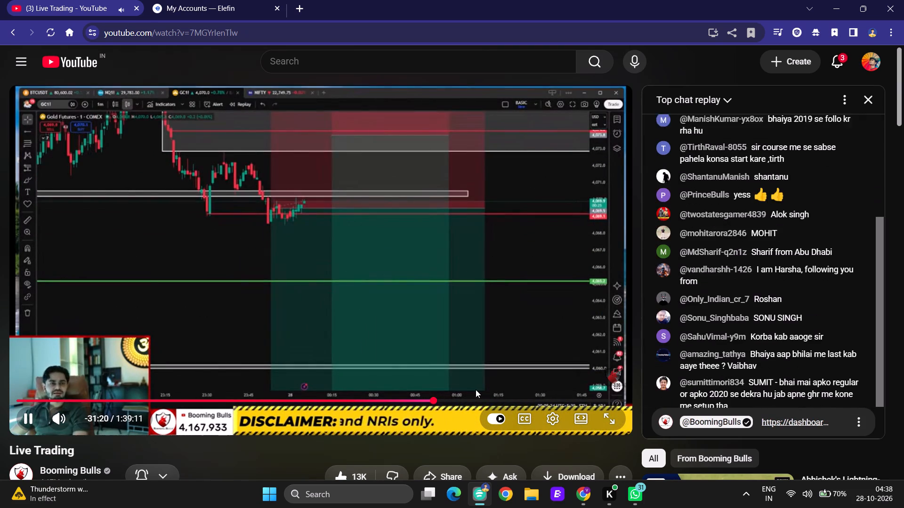
{"action": "left_click", "coordinate": [508, 397]}
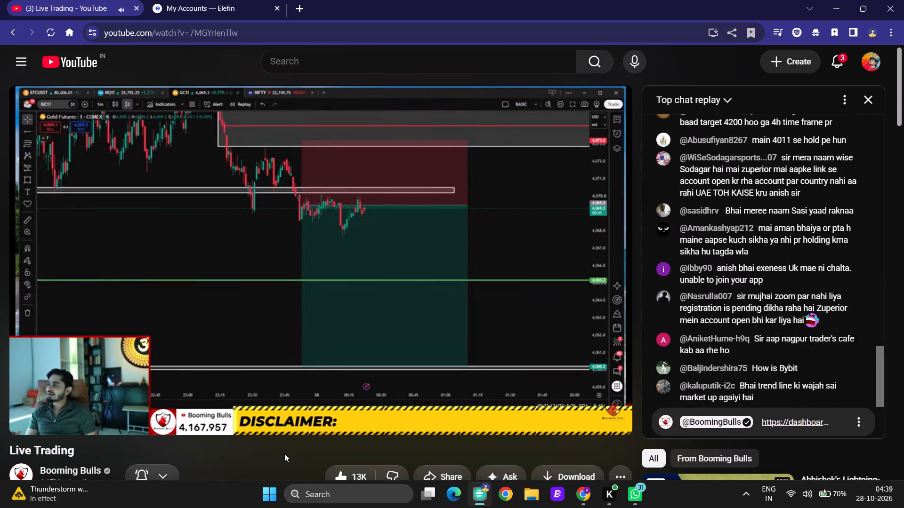
{"action": "key", "text": "Right"}
{"action": "key", "text": "Right"}
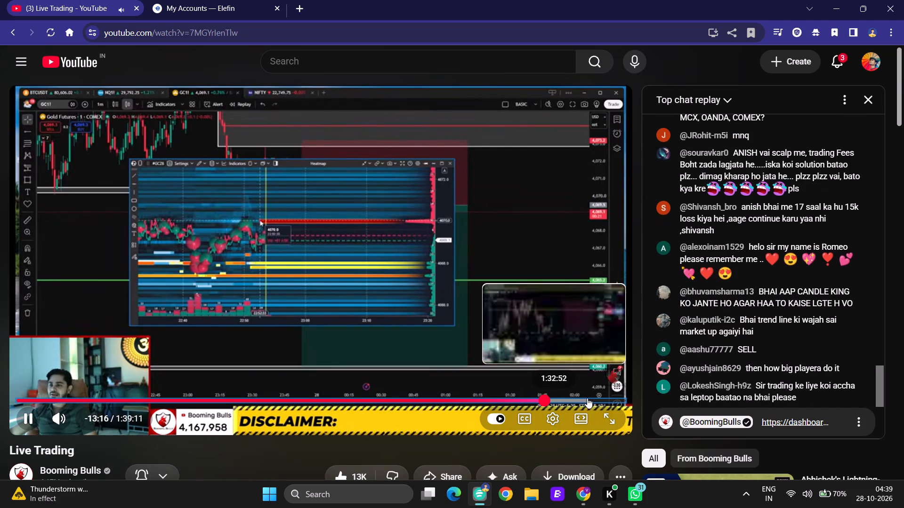
{"action": "left_click", "coordinate": [569, 399]}
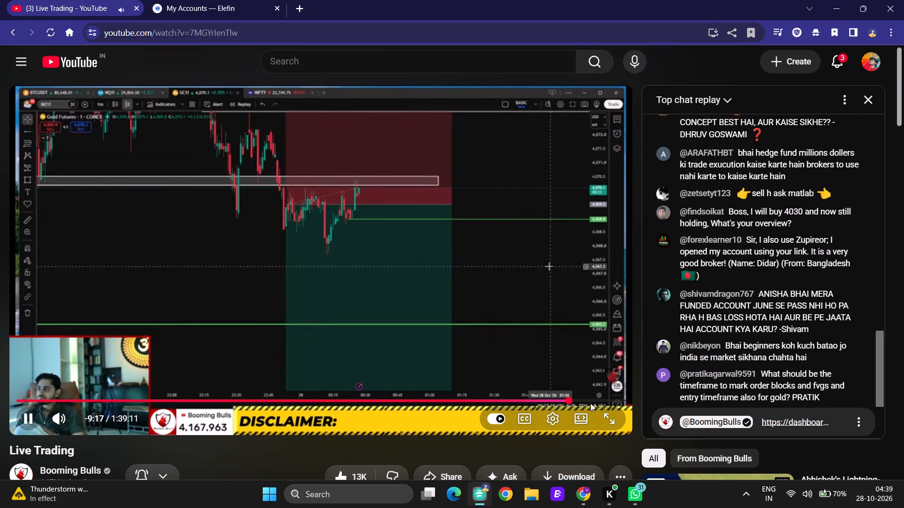
Skip through the replay's final six minutes to examine how the open XAUUSD sell position is handled.
{"action": "left_click", "coordinate": [589, 398]}
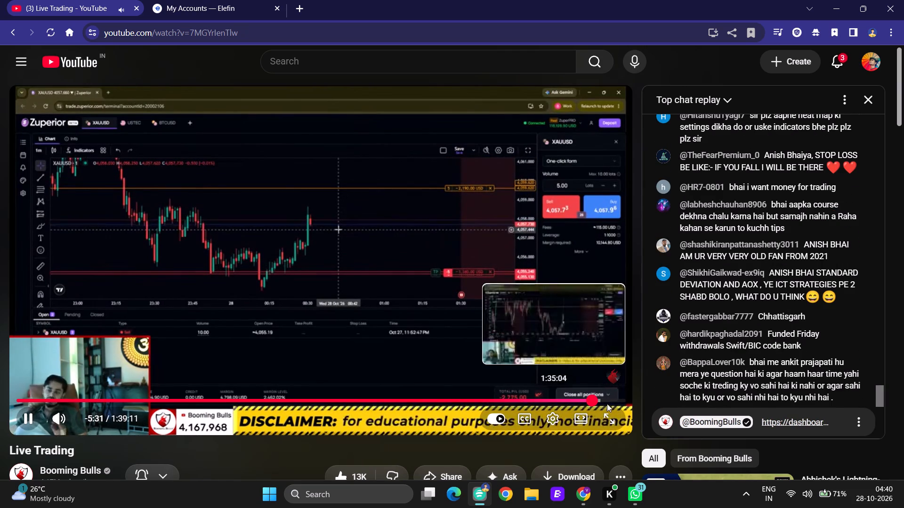
{"action": "left_click", "coordinate": [609, 400]}
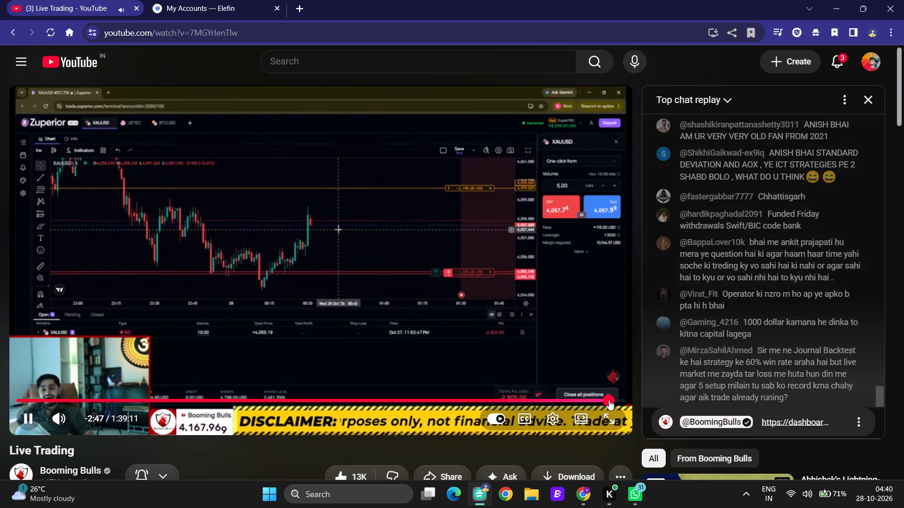
{"action": "left_click", "coordinate": [603, 396]}
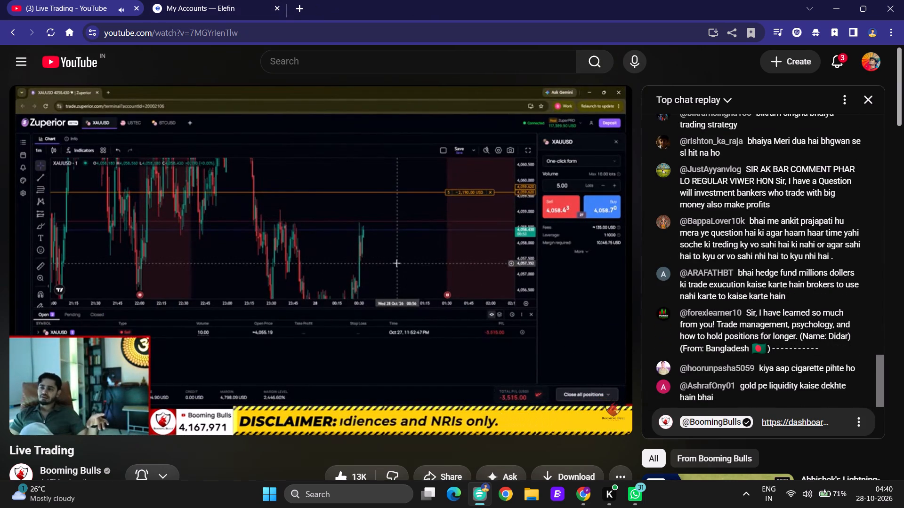
{"action": "key", "text": "Right"}
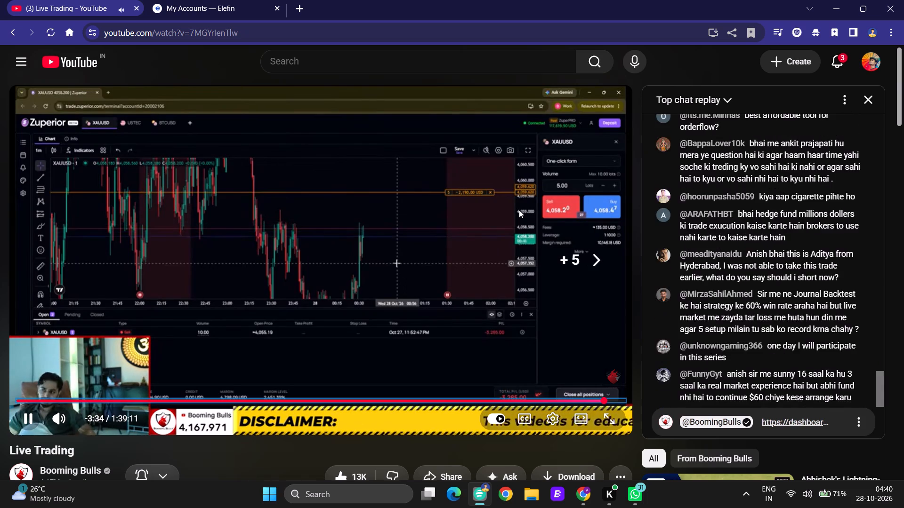
{"action": "key", "text": "Right"}
{"action": "key", "text": "Right"}
{"action": "key", "text": "Right"}
{"action": "key", "text": "Right"}
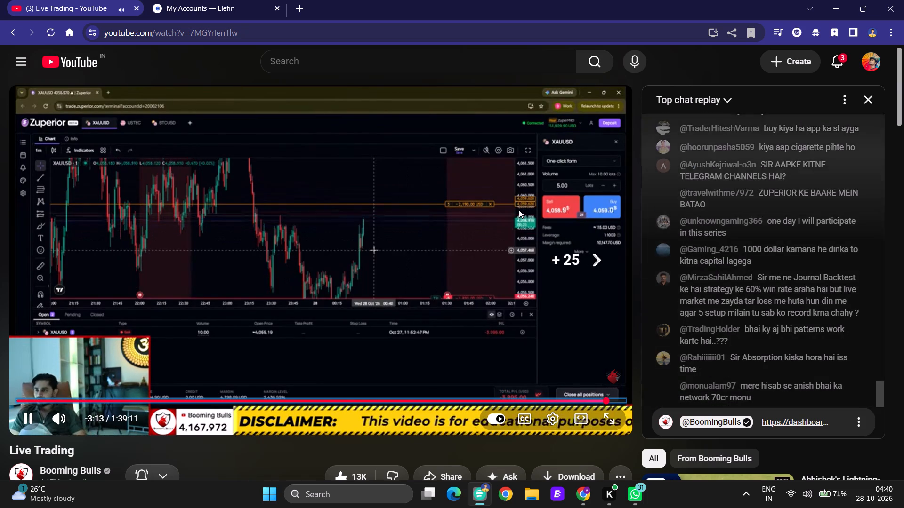
{"action": "key", "text": "Right"}
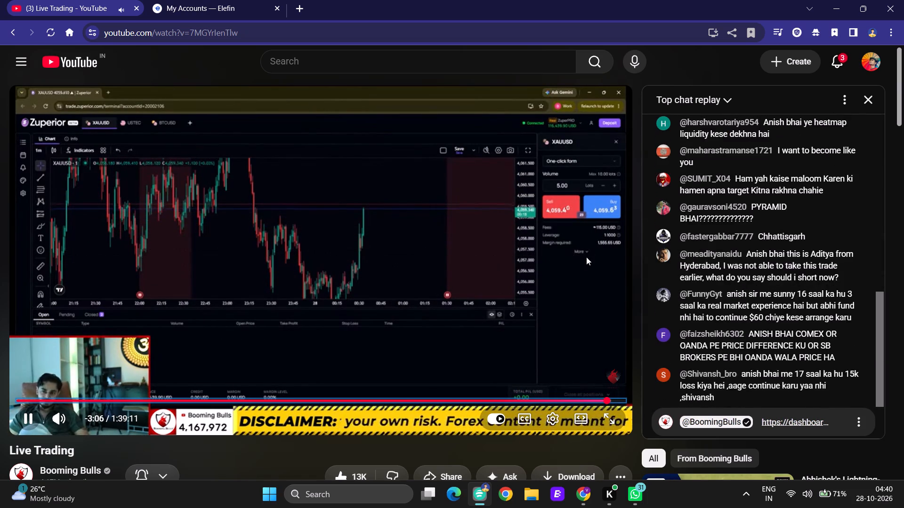
Skip through the last three minutes of the Live Trading replay to examine the closed XAUUSD trades and the closing discussion.
{"action": "key", "text": "Right"}
{"action": "key", "text": "Right"}
{"action": "key", "text": "Right"}
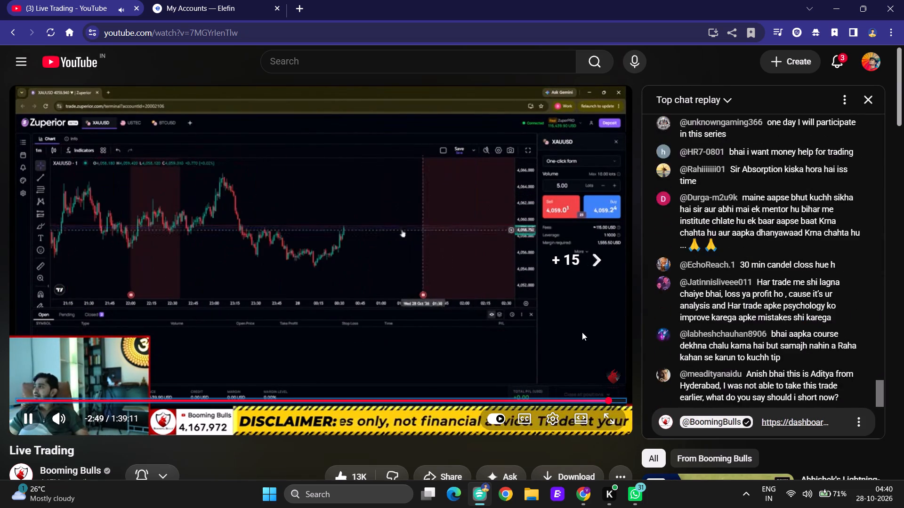
{"action": "key", "text": "Right"}
{"action": "key", "text": "Right"}
{"action": "key", "text": "Right"}
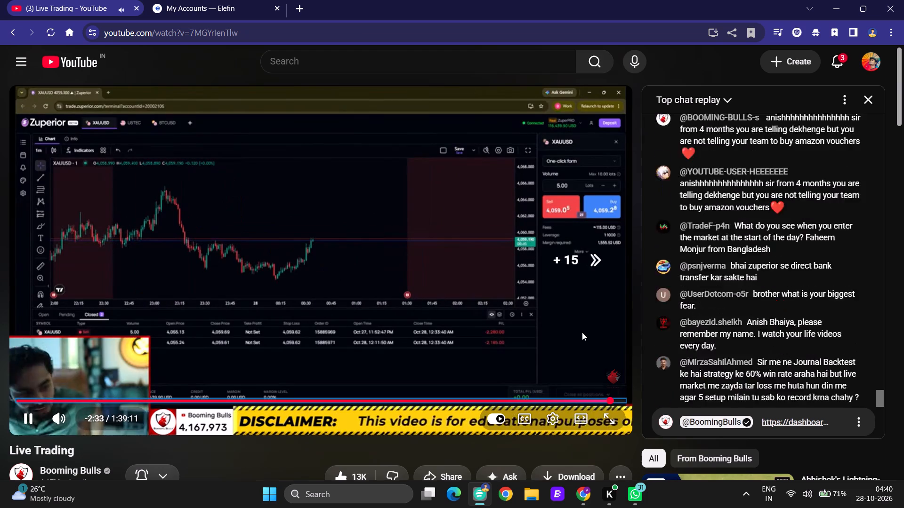
{"action": "key", "text": "Right"}
{"action": "key", "text": "Right"}
{"action": "key", "text": "Right"}
{"action": "key", "text": "Right"}
{"action": "key", "text": "Right"}
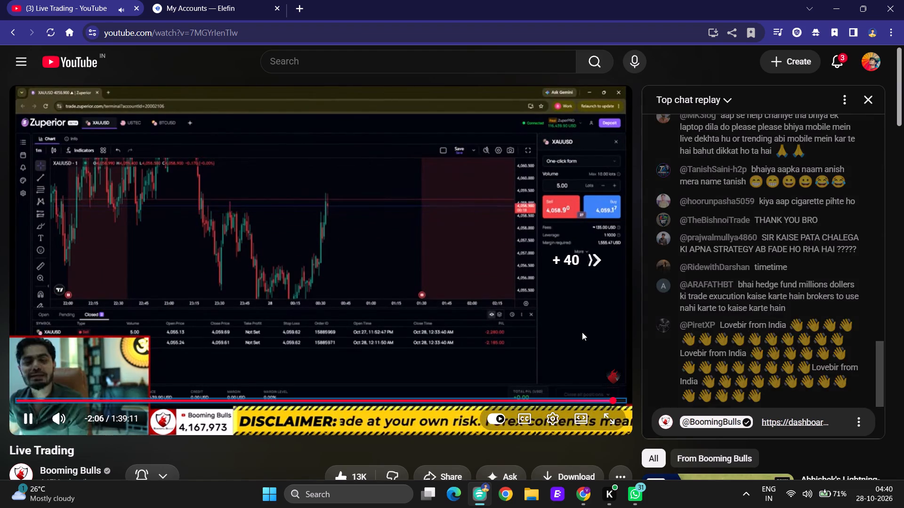
Return to the YouTube home feed and open the Mehak Trades live stream on gold, BTC and forex trading.
{"action": "left_click", "coordinate": [55, 69]}
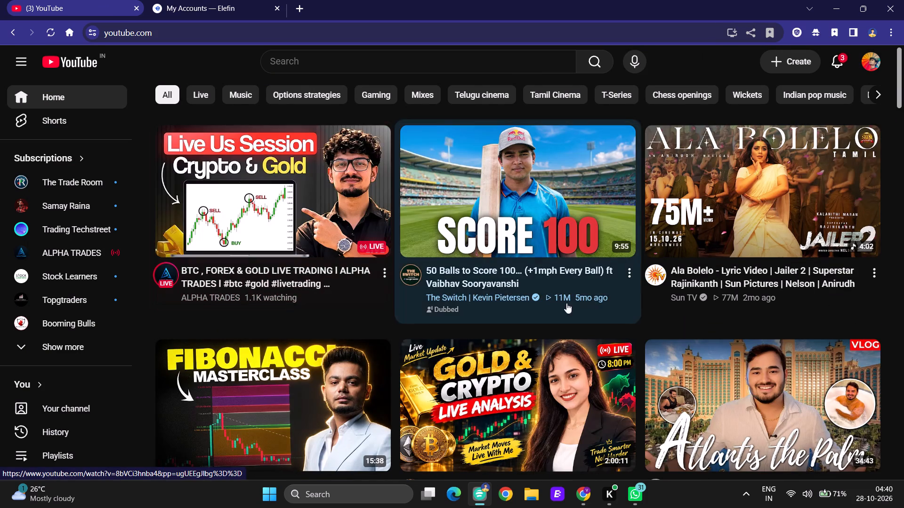
{"action": "scroll", "coordinate": [541, 318], "scroll_direction": "down", "scroll_amount": 2}
{"action": "scroll", "coordinate": [497, 391], "scroll_direction": "down", "scroll_amount": 1}
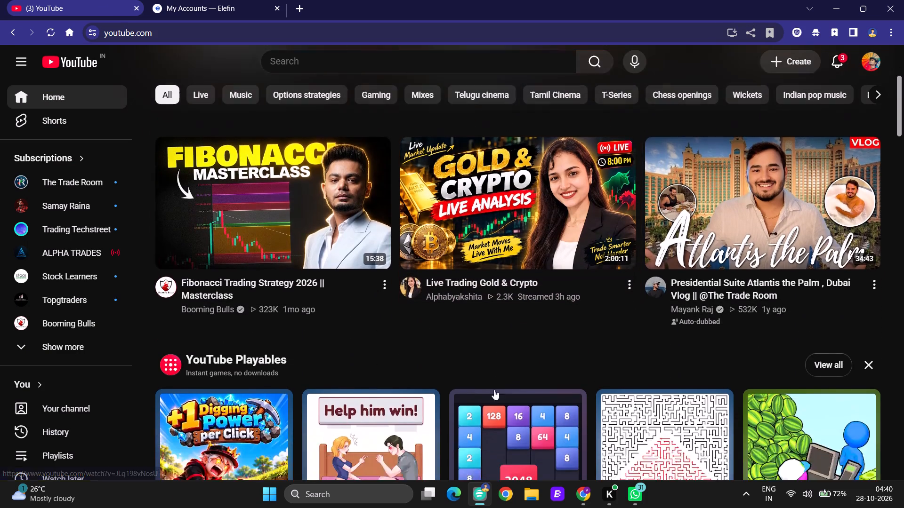
{"action": "scroll", "coordinate": [484, 335], "scroll_direction": "down", "scroll_amount": 6}
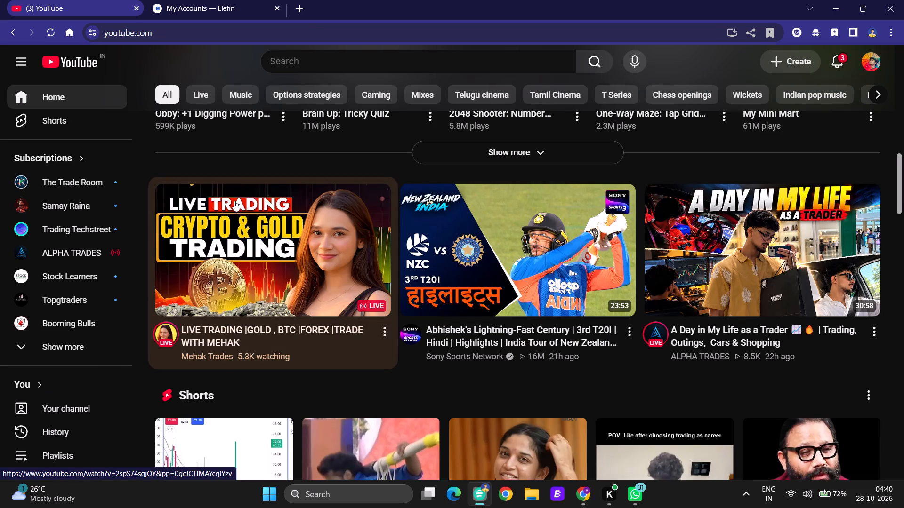
{"action": "left_click", "coordinate": [240, 267]}
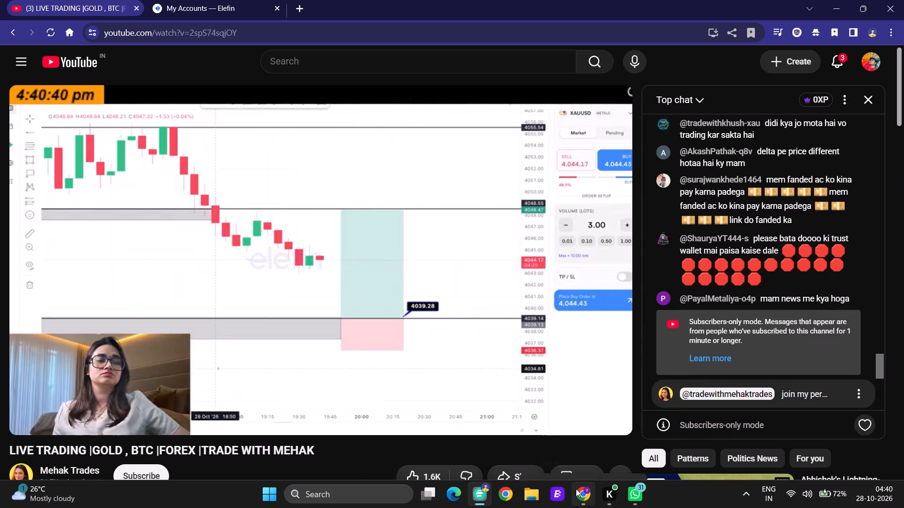
Switch to the XAUUSD chart on TradingView in Chrome and add the Price label tool to the favourite drawing tools.
{"action": "left_click", "coordinate": [576, 489]}
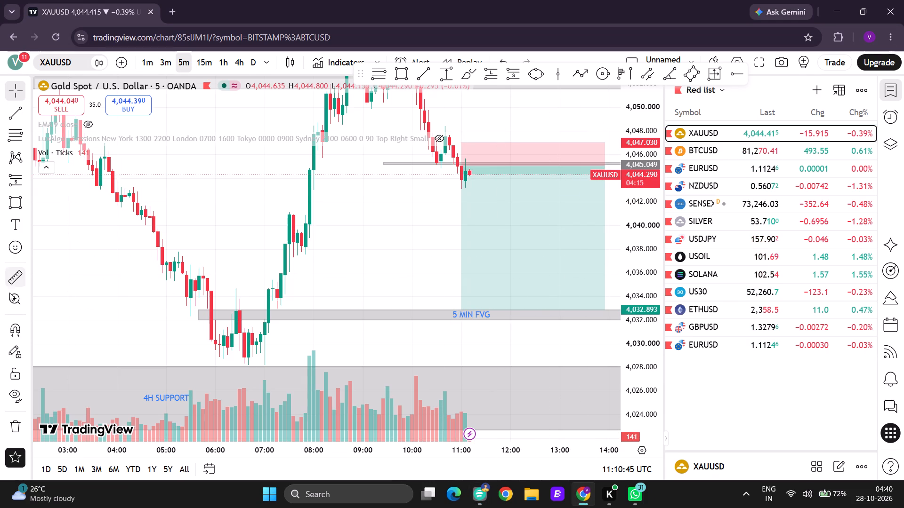
{"action": "left_click_drag", "start_coordinate": [648, 350], "coordinate": [656, 206]}
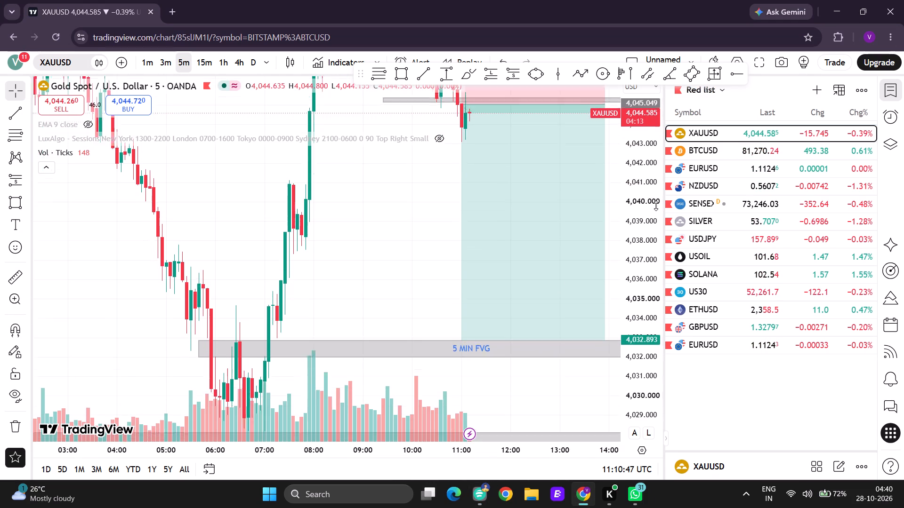
{"action": "left_click_drag", "start_coordinate": [656, 206], "coordinate": [649, 226]}
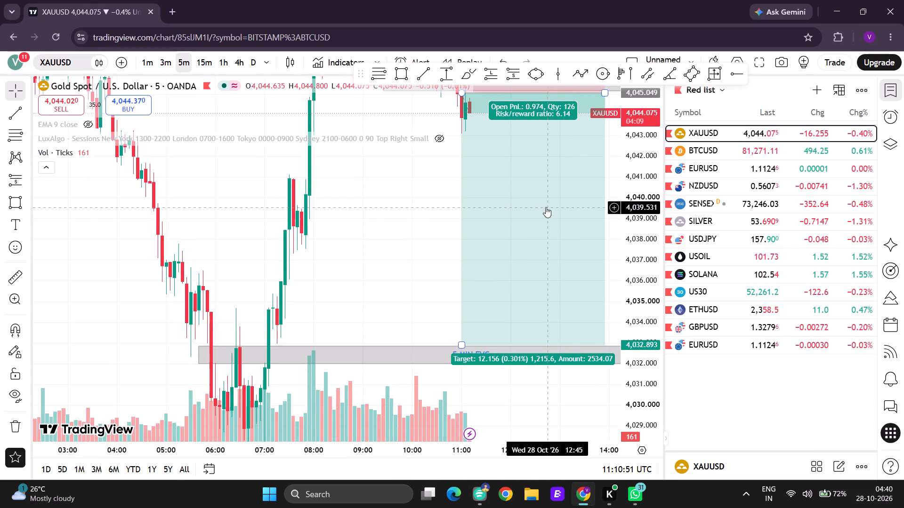
{"action": "left_click_drag", "start_coordinate": [387, 194], "coordinate": [347, 296]}
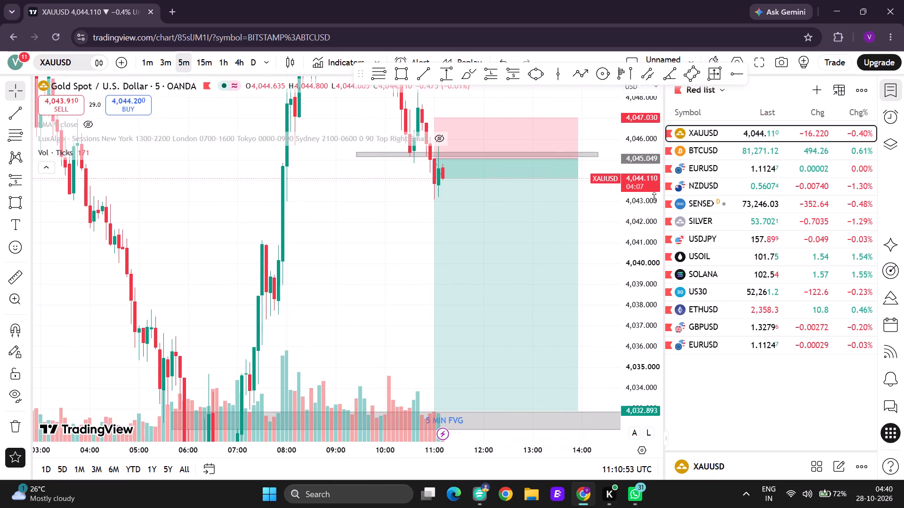
{"action": "left_click_drag", "start_coordinate": [647, 162], "coordinate": [597, 323]}
{"action": "scroll", "coordinate": [317, 283], "scroll_direction": "down", "scroll_amount": 1}
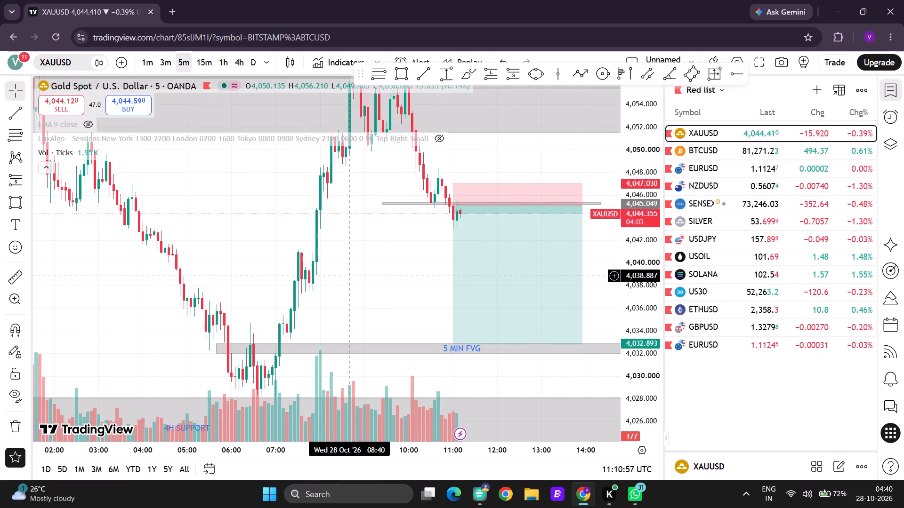
{"action": "left_click_drag", "start_coordinate": [352, 268], "coordinate": [337, 241]}
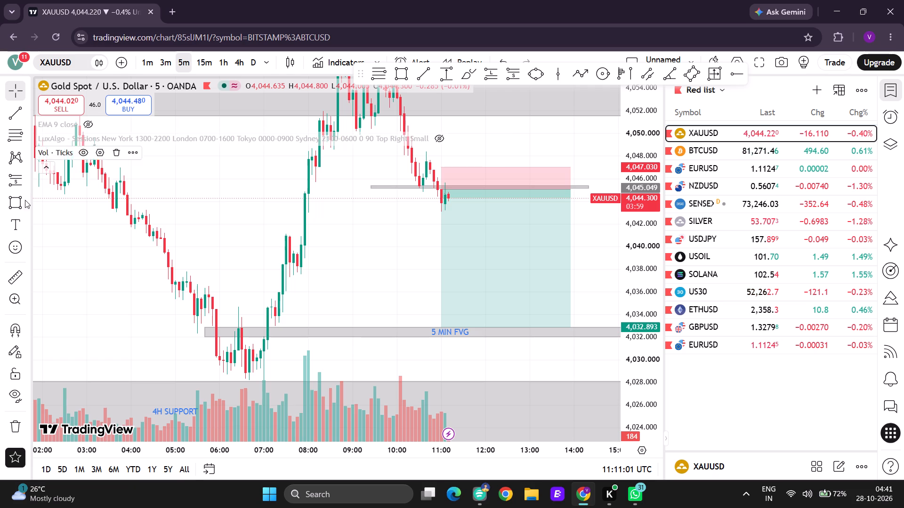
{"action": "left_click", "coordinate": [26, 230]}
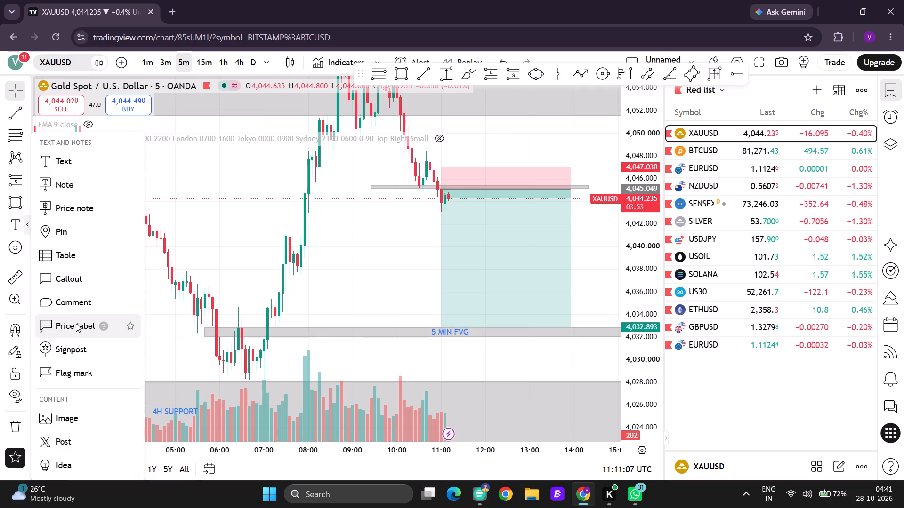
{"action": "left_click", "coordinate": [130, 325]}
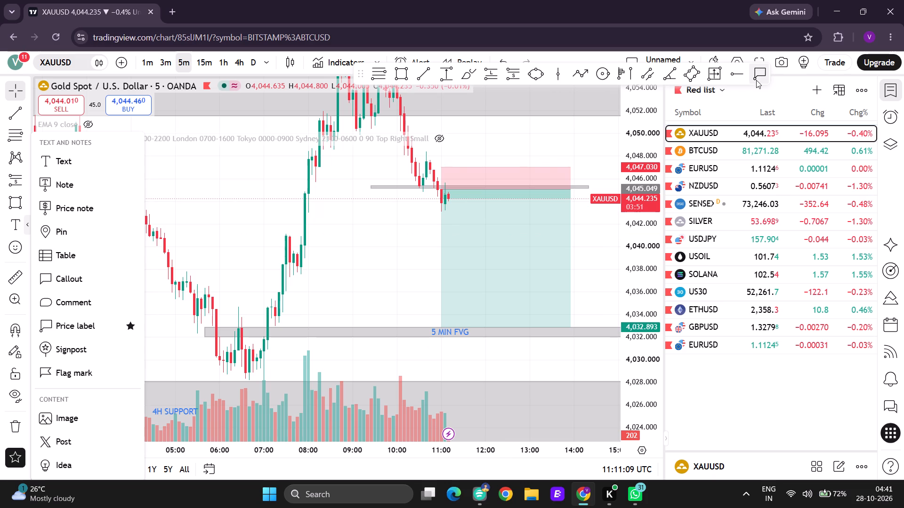
Place a price label at about 4,032.86 on the upper edge of the 5 MIN FVG zone, beside the short position's target.
{"action": "left_click", "coordinate": [758, 78]}
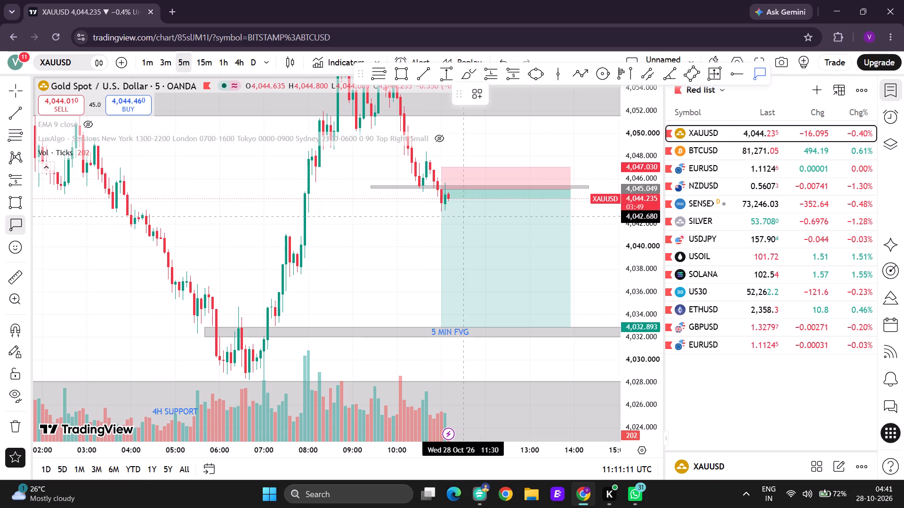
{"action": "left_click", "coordinate": [451, 327]}
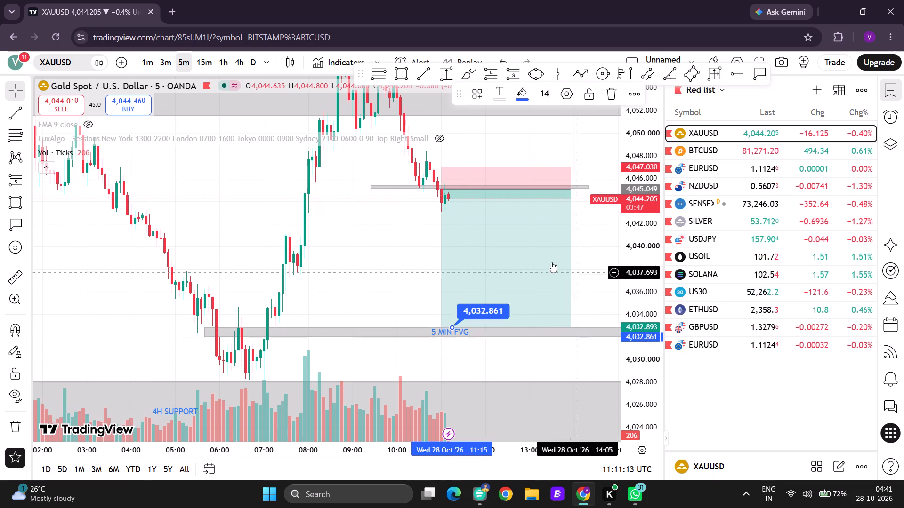
{"action": "scroll", "coordinate": [363, 276], "scroll_direction": "up", "scroll_amount": 1}
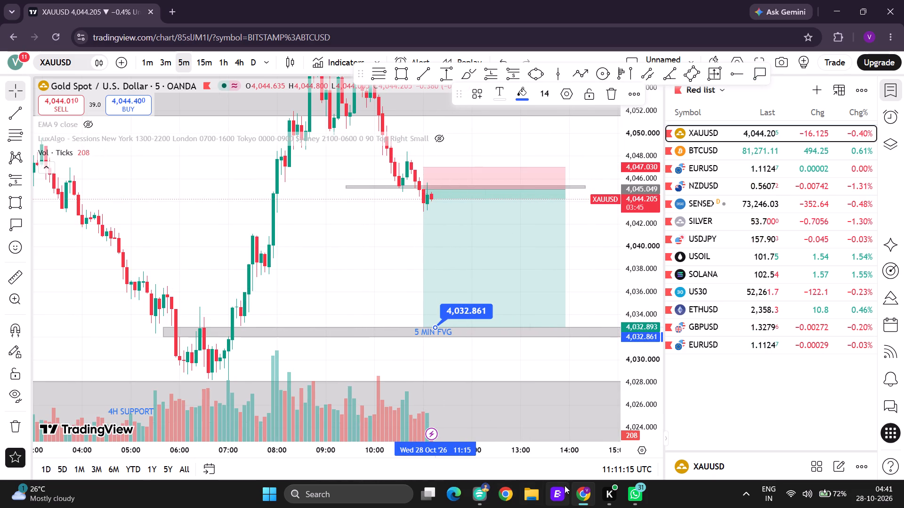
Switch back to JioSphere to check the Mehak Trades stream's live XAUUSD chart, and return to the YouTube home feed.
{"action": "left_click", "coordinate": [458, 455]}
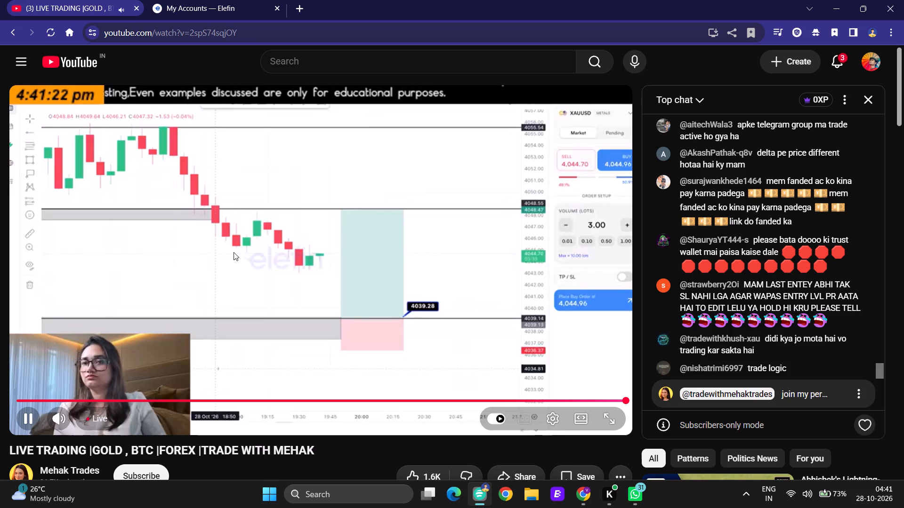
{"action": "left_click", "coordinate": [63, 63]}
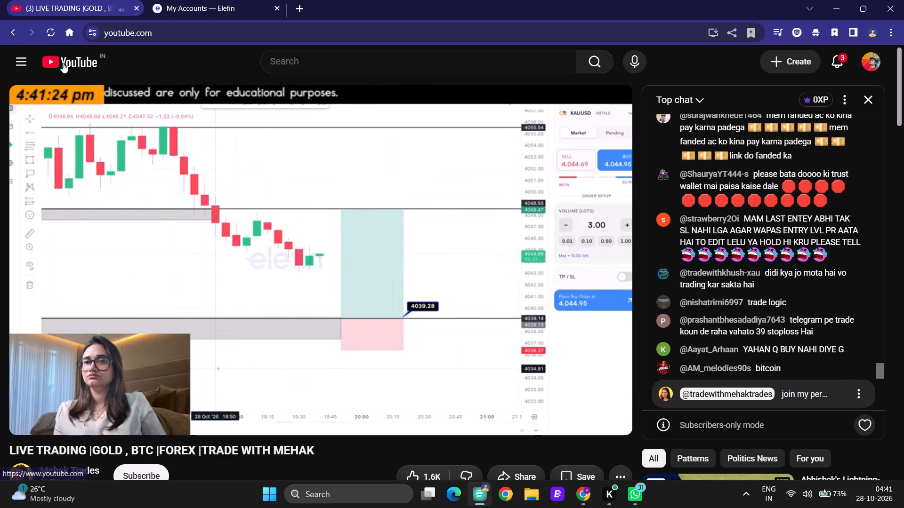